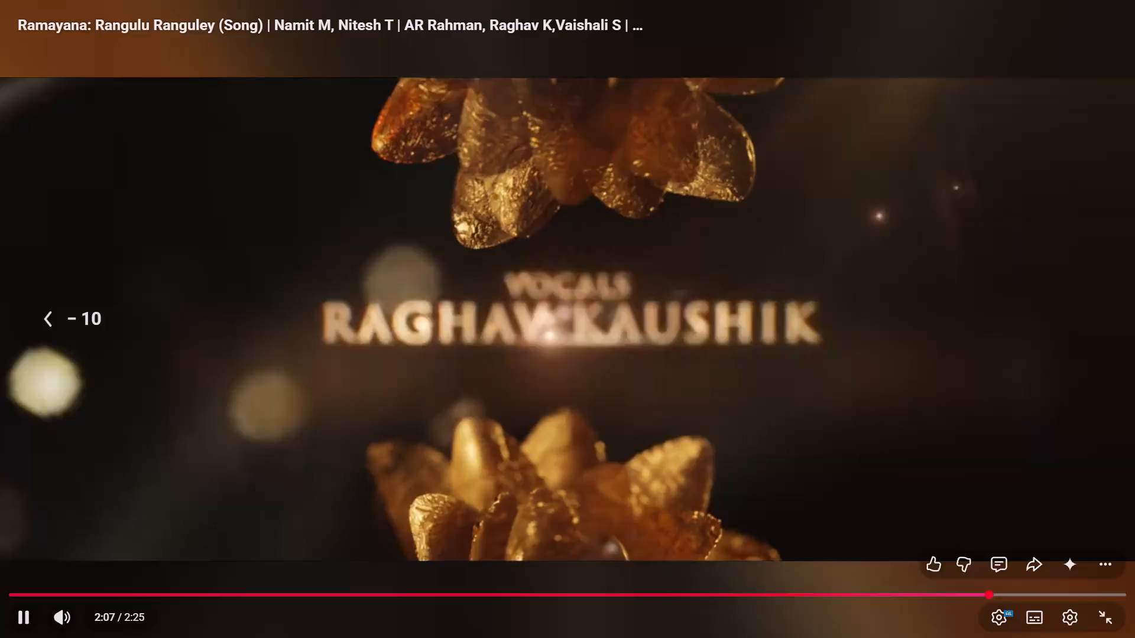
Rewind the Ramayana: Rangulu Ranguley song video to about 1:20.
{"action": "key", "text": "Left"}
{"action": "key", "text": "Left"}
{"action": "key", "text": "Left"}
{"action": "key", "text": "Left"}
{"action": "key", "text": "Left"}
{"action": "key", "text": "Left"}
{"action": "key", "text": "Left"}
{"action": "key", "text": "Left"}
{"action": "key", "text": "Left"}
{"action": "key", "text": "Left"}
{"action": "key", "text": "Left"}
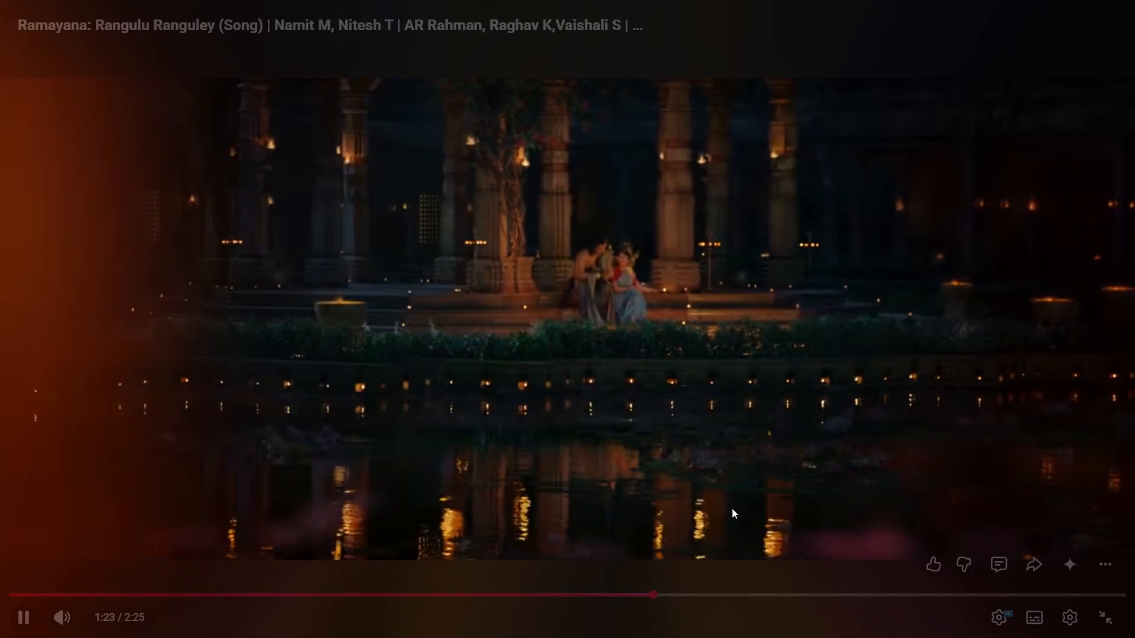
Leave full-screen playback and expand the replies under the top comment of the song video.
{"action": "left_click", "coordinate": [551, 49]}
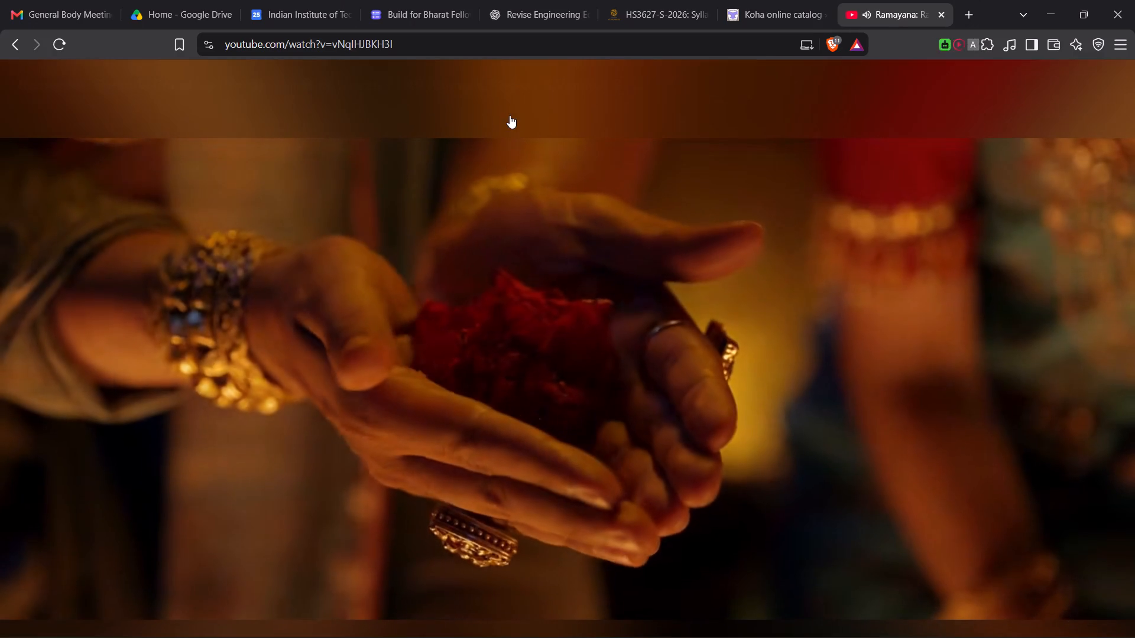
{"action": "scroll", "coordinate": [588, 223], "scroll_direction": "down", "scroll_amount": 1}
{"action": "scroll", "coordinate": [611, 248], "scroll_direction": "up", "scroll_amount": 2}
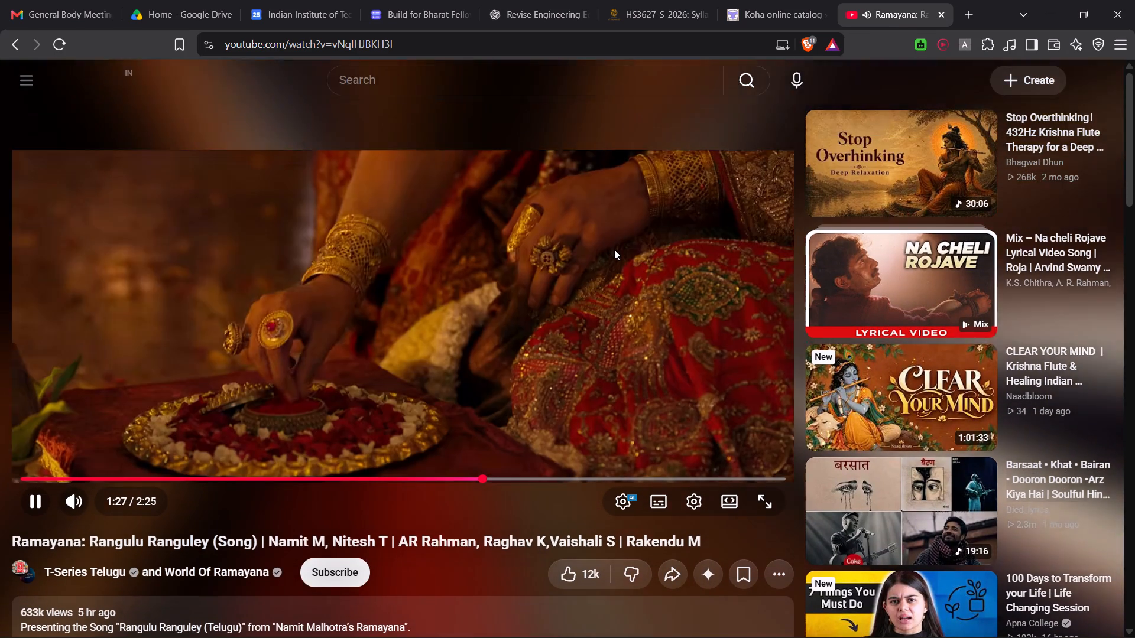
{"action": "scroll", "coordinate": [615, 258], "scroll_direction": "down", "scroll_amount": 2}
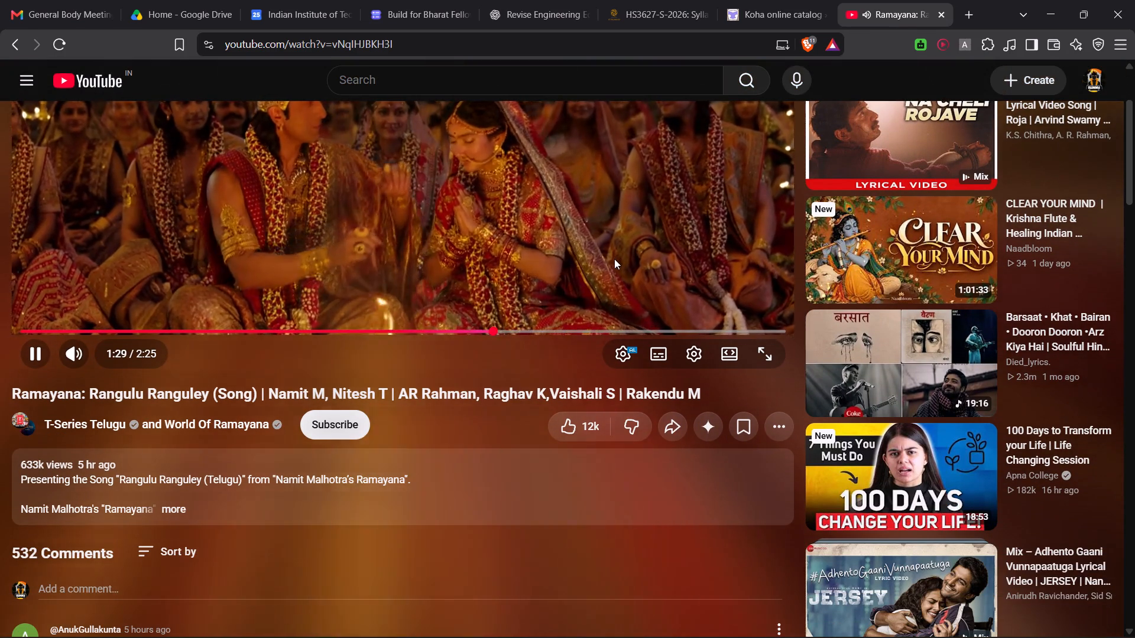
{"action": "scroll", "coordinate": [614, 259], "scroll_direction": "down", "scroll_amount": 2}
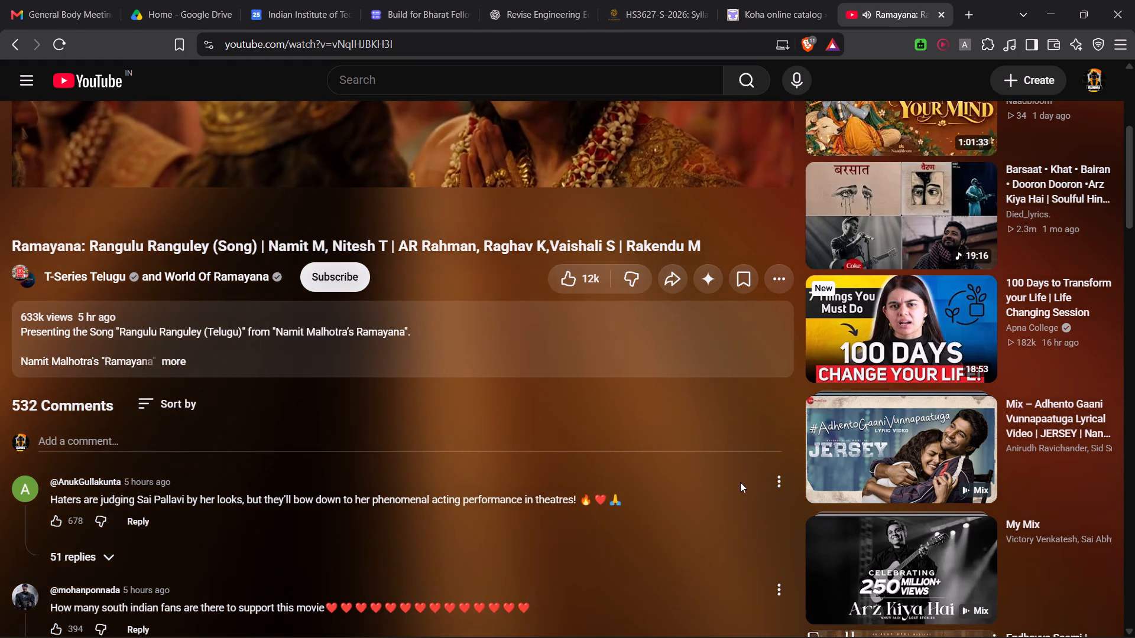
{"action": "scroll", "coordinate": [727, 477], "scroll_direction": "up", "scroll_amount": 4}
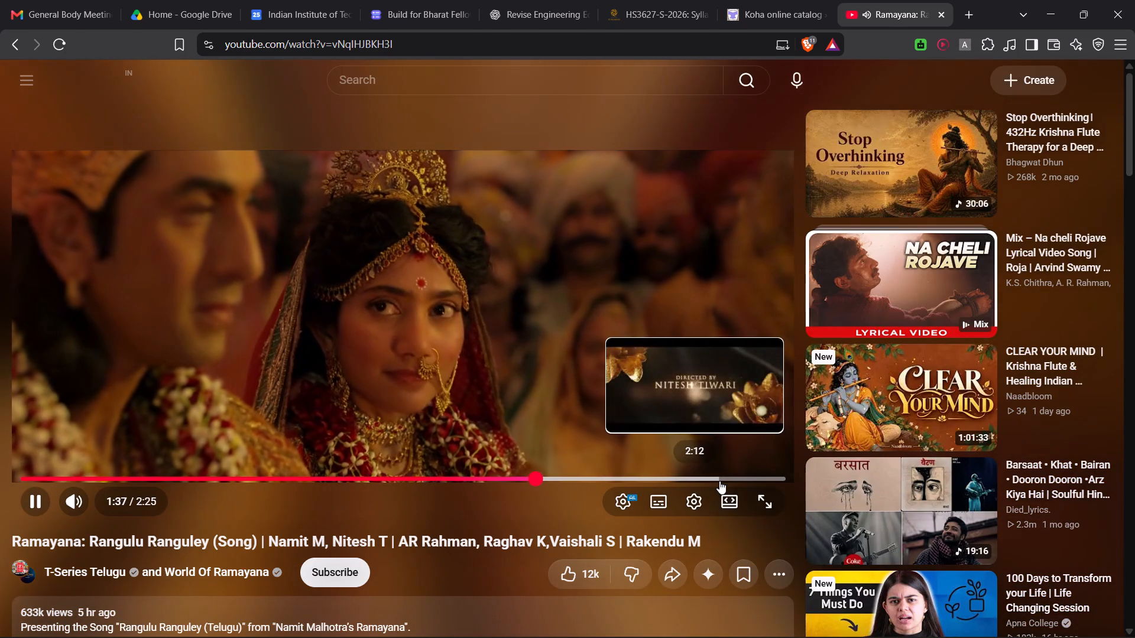
{"action": "scroll", "coordinate": [716, 482], "scroll_direction": "down", "scroll_amount": 6}
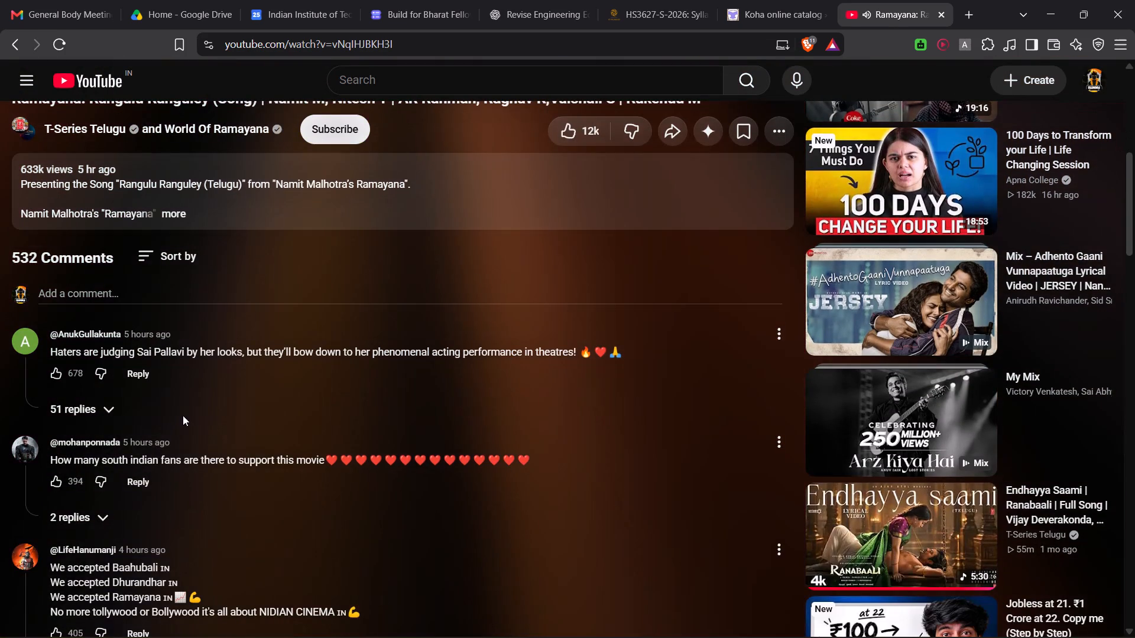
{"action": "left_click", "coordinate": [103, 407]}
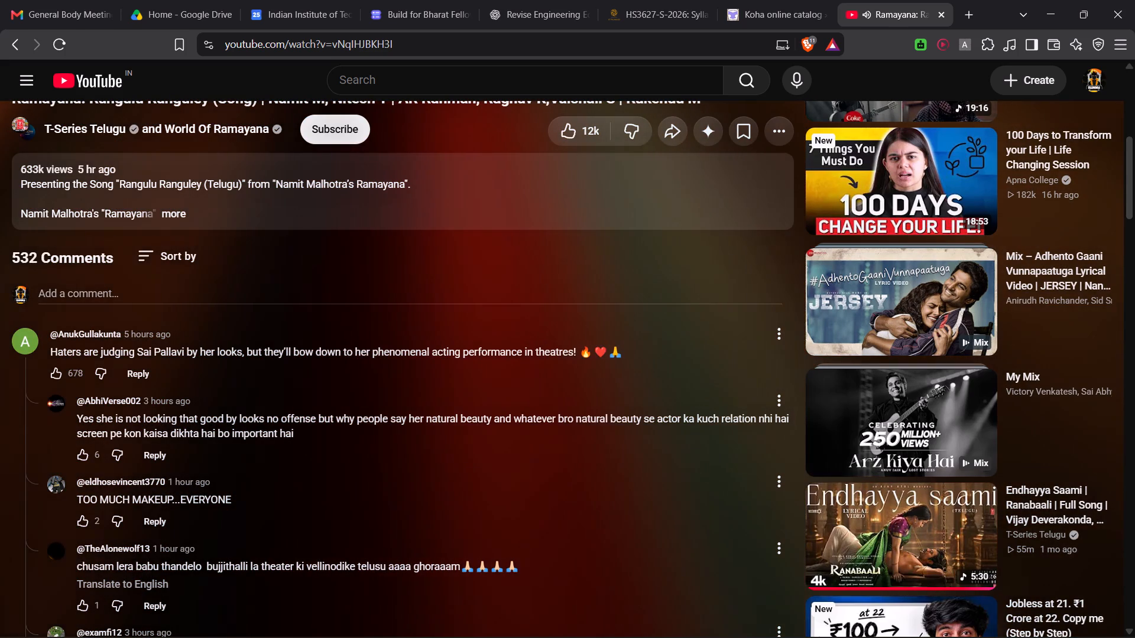
Return to the video player and pause the song.
{"action": "scroll", "coordinate": [430, 269], "scroll_direction": "up", "scroll_amount": 9}
{"action": "left_click", "coordinate": [440, 251]}
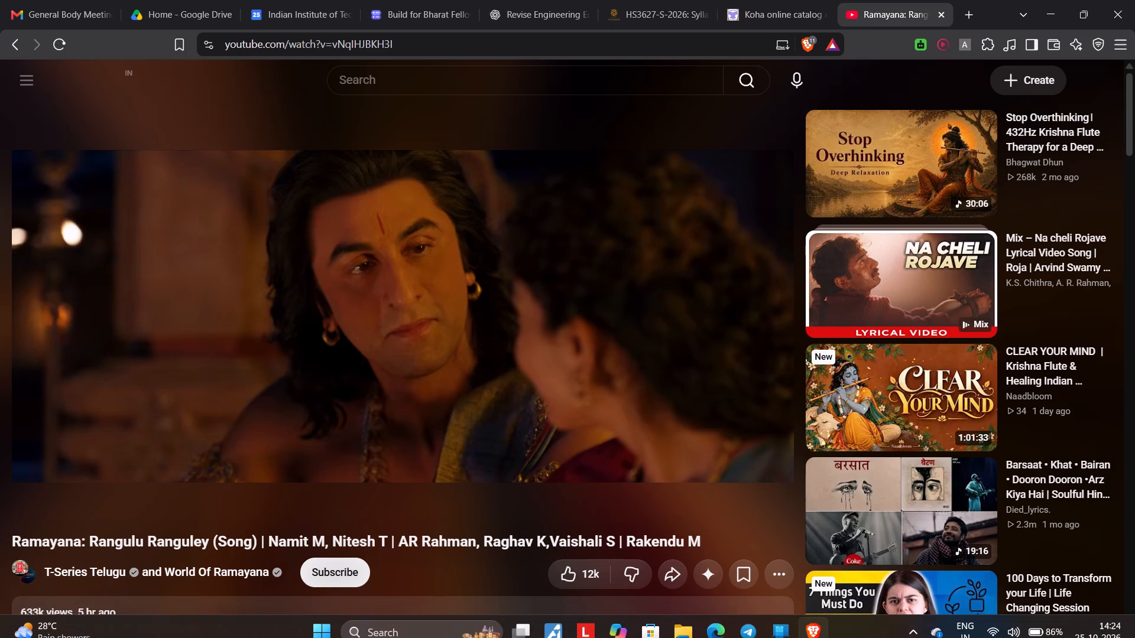
Search the Downloads folder in File Explorer for "anand", and close the window after checking the results.
{"action": "left_click", "coordinate": [676, 626]}
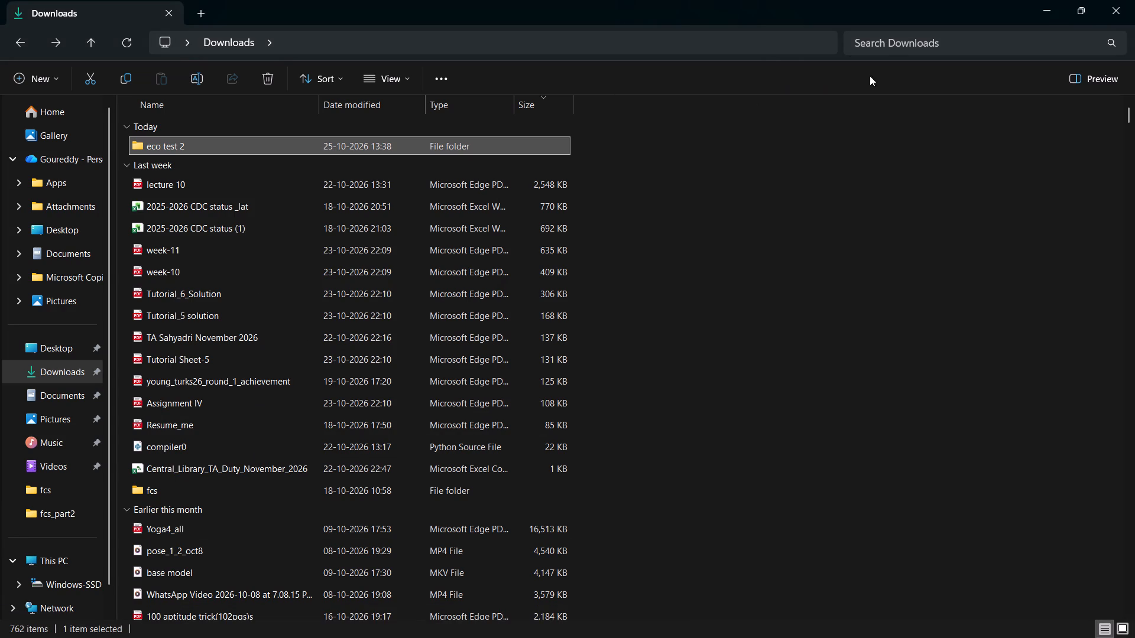
{"action": "left_click", "coordinate": [899, 47]}
{"action": "type", "text": "anand"}
{"action": "key", "text": "Return"}
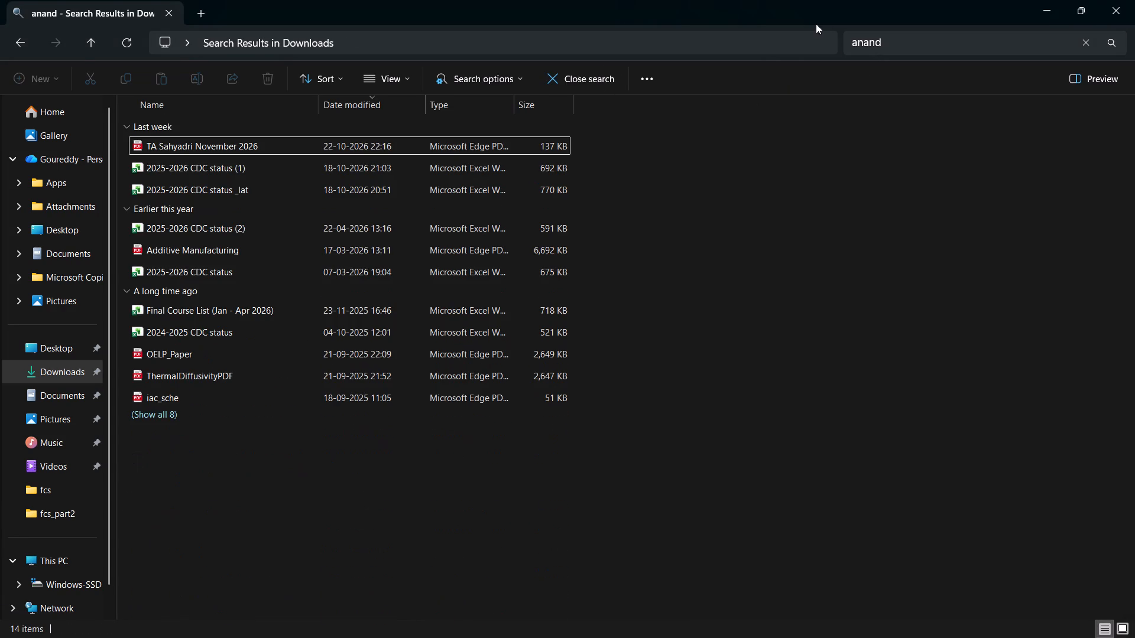
{"action": "left_click", "coordinate": [1116, 0]}
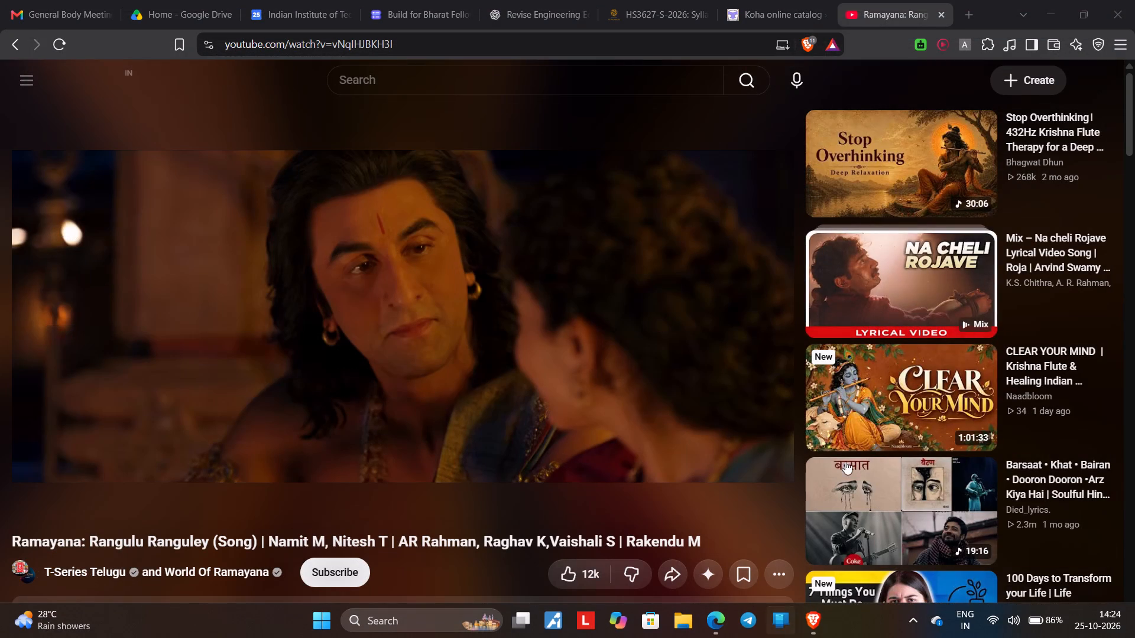
Switch to Overleaf in a new browser tab, dismiss the discount offer and open the Resumes project.
{"action": "left_click", "coordinate": [974, 0]}
{"action": "key", "text": "o"}
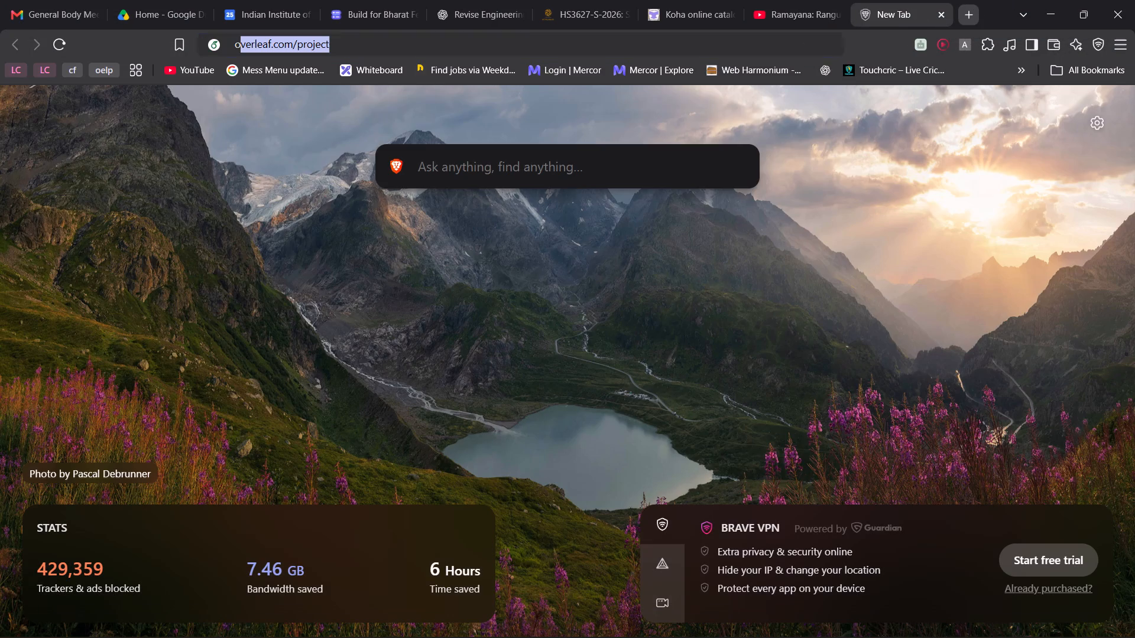
{"action": "key", "text": "Return"}
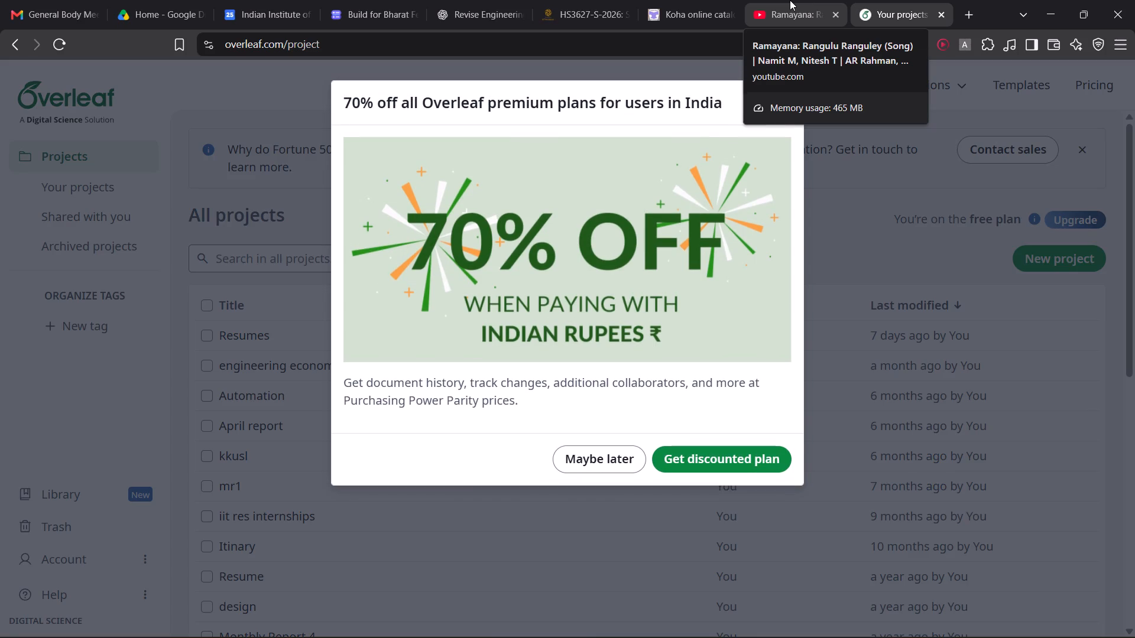
{"action": "left_click", "coordinate": [777, 99]}
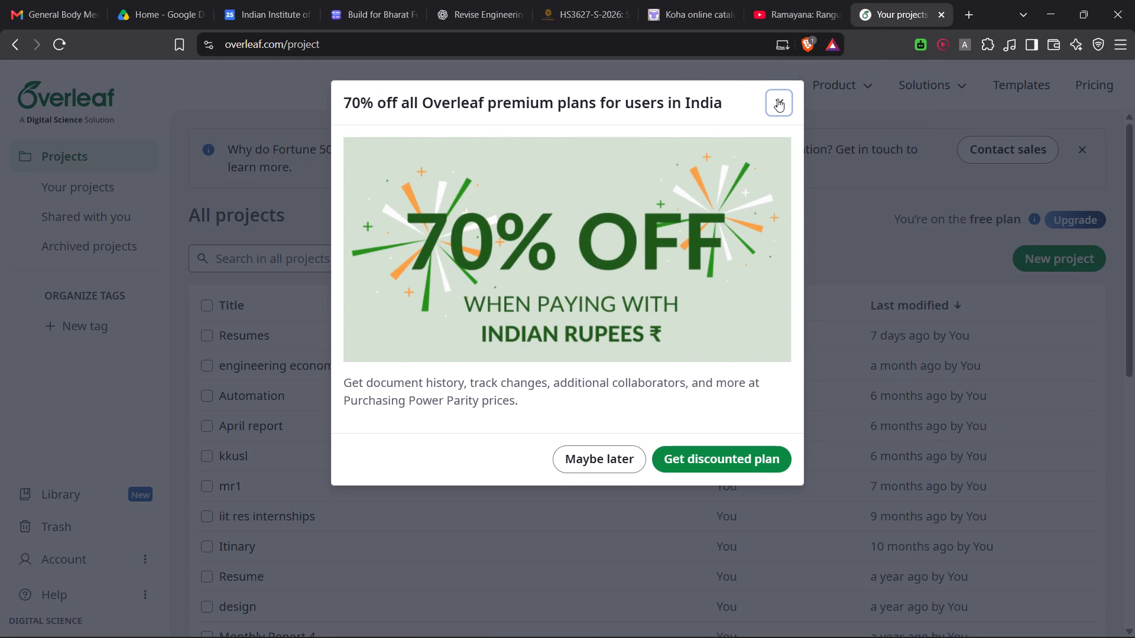
{"action": "left_click", "coordinate": [247, 337]}
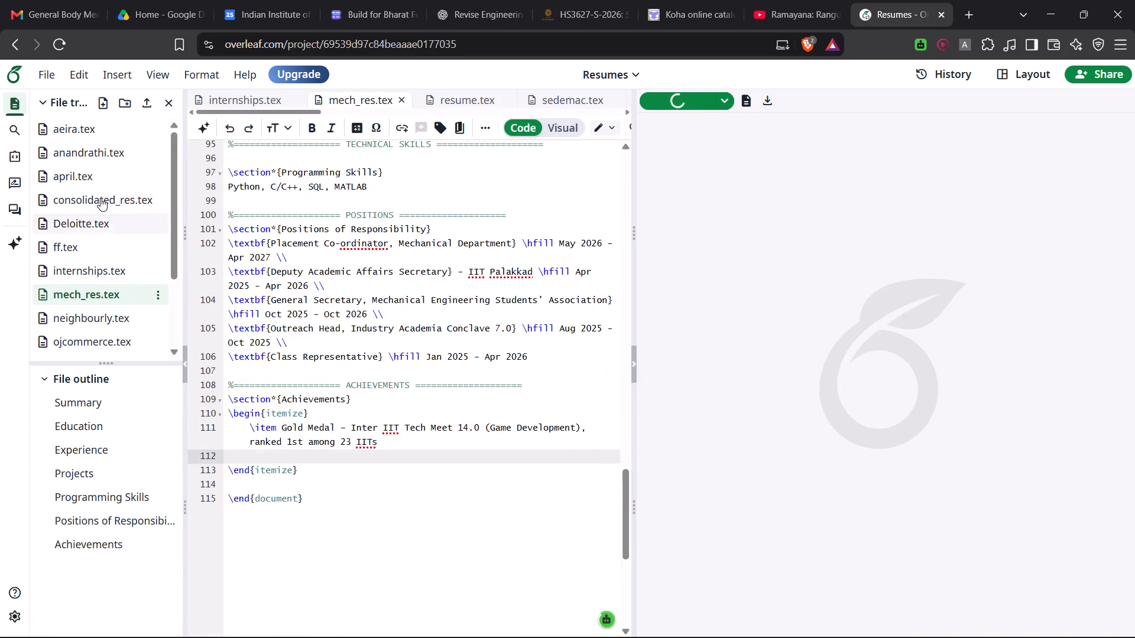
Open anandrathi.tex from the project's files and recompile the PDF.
{"action": "scroll", "coordinate": [95, 136], "scroll_direction": "up", "scroll_amount": 2}
{"action": "left_click", "coordinate": [92, 154]}
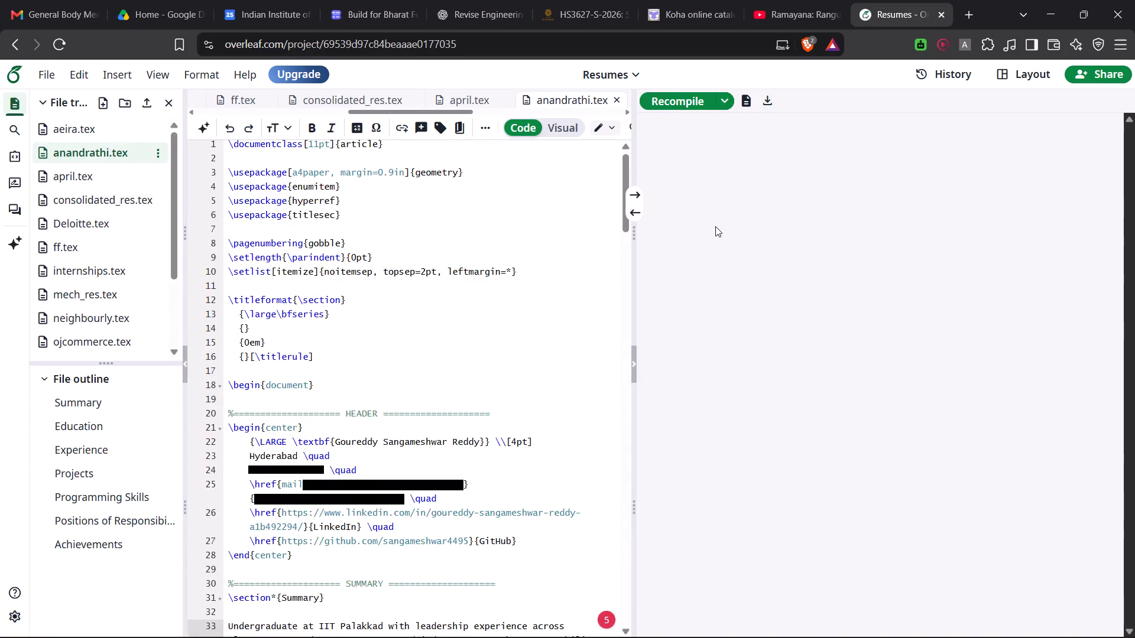
{"action": "left_click", "coordinate": [682, 92]}
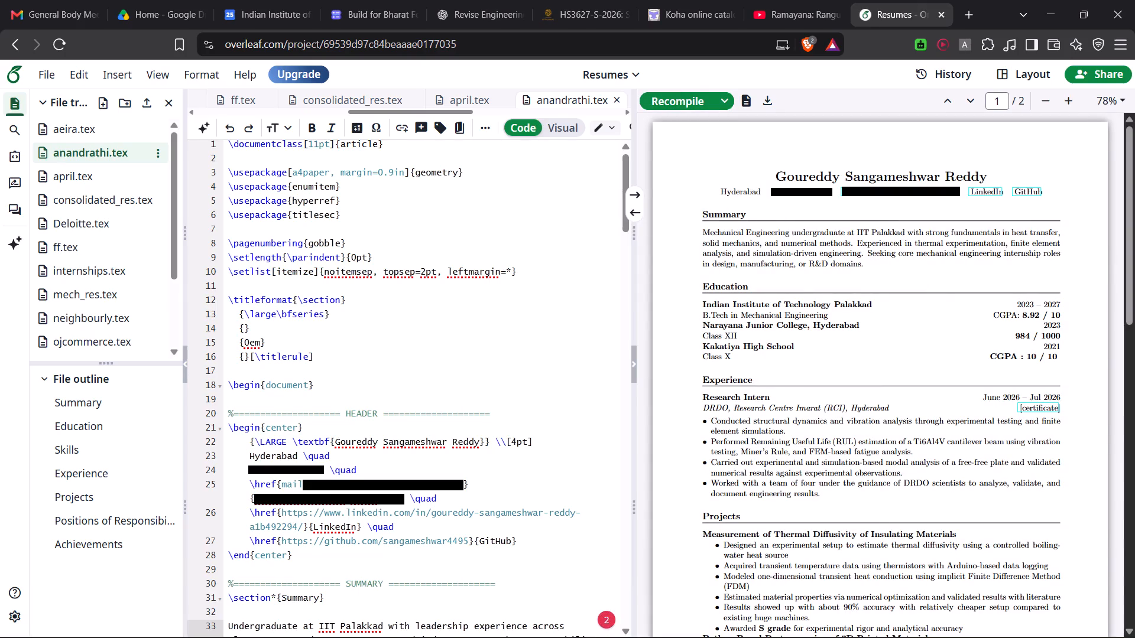
Review both pages of the compiled resume, from the summary through projects, positions of responsibility and achievements.
{"action": "scroll", "coordinate": [769, 263], "scroll_direction": "down", "scroll_amount": 1}
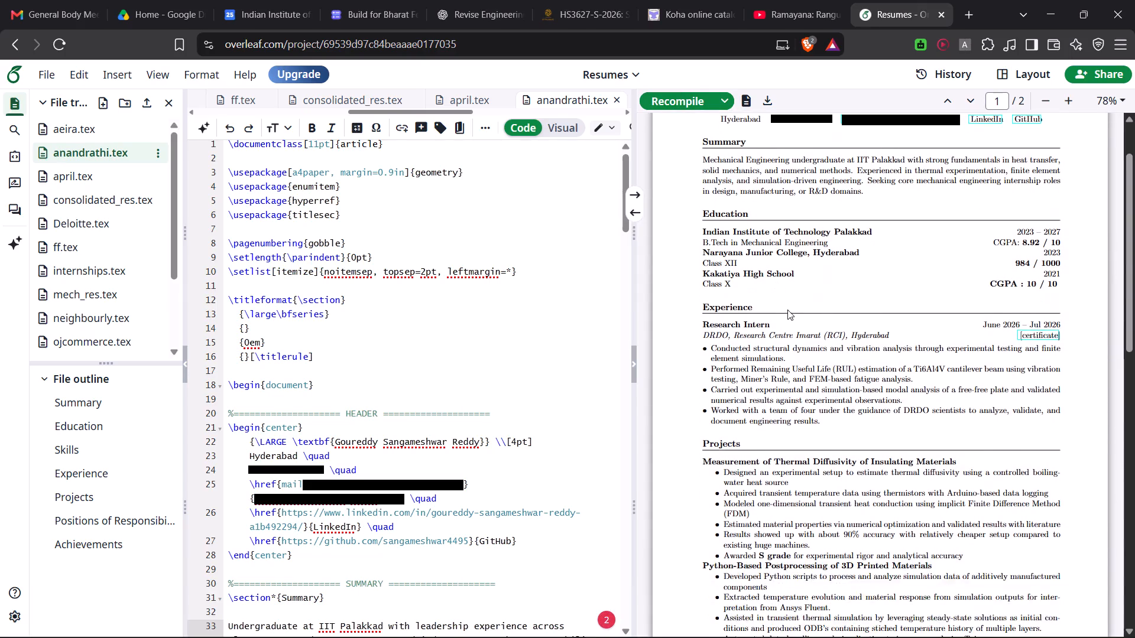
{"action": "scroll", "coordinate": [790, 311], "scroll_direction": "down", "scroll_amount": 9}
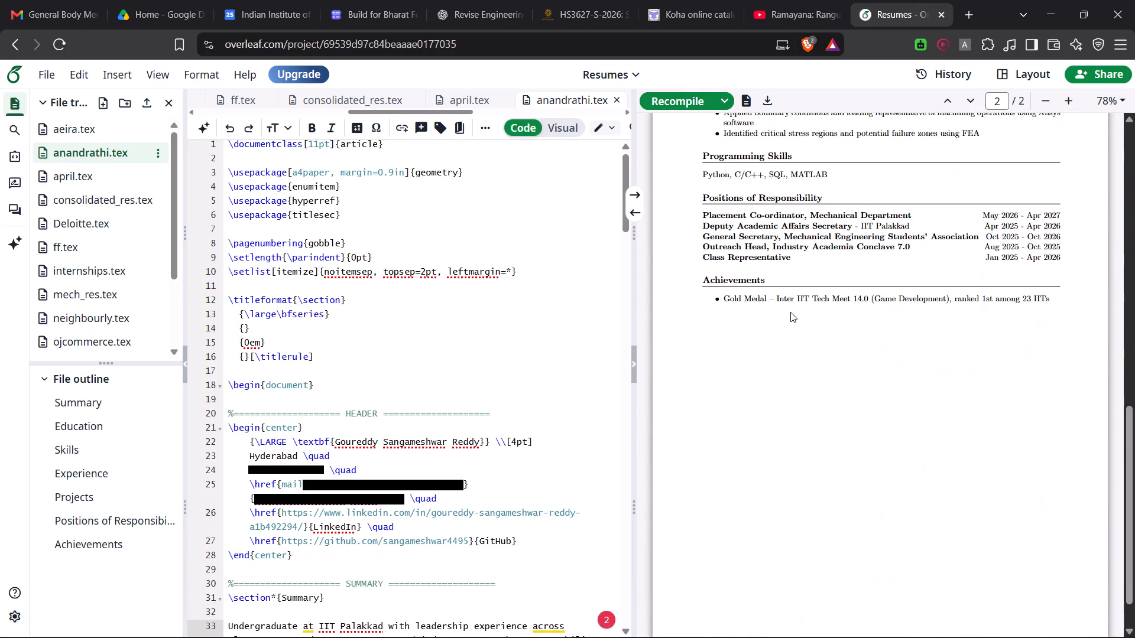
{"action": "scroll", "coordinate": [790, 312], "scroll_direction": "up", "scroll_amount": 9}
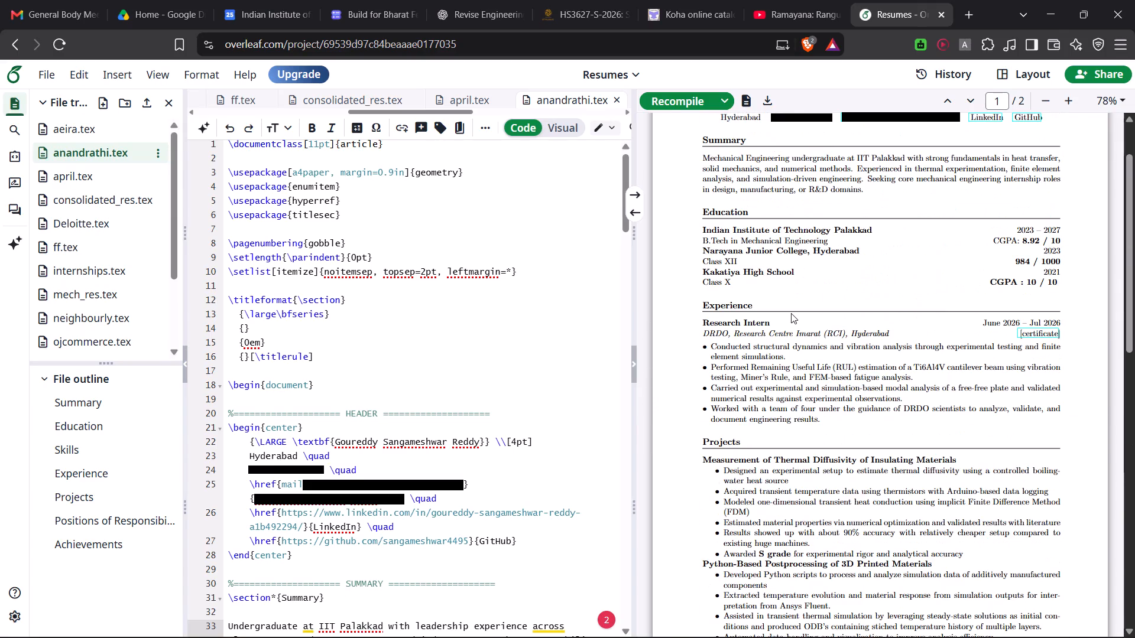
{"action": "scroll", "coordinate": [792, 314], "scroll_direction": "down", "scroll_amount": 3}
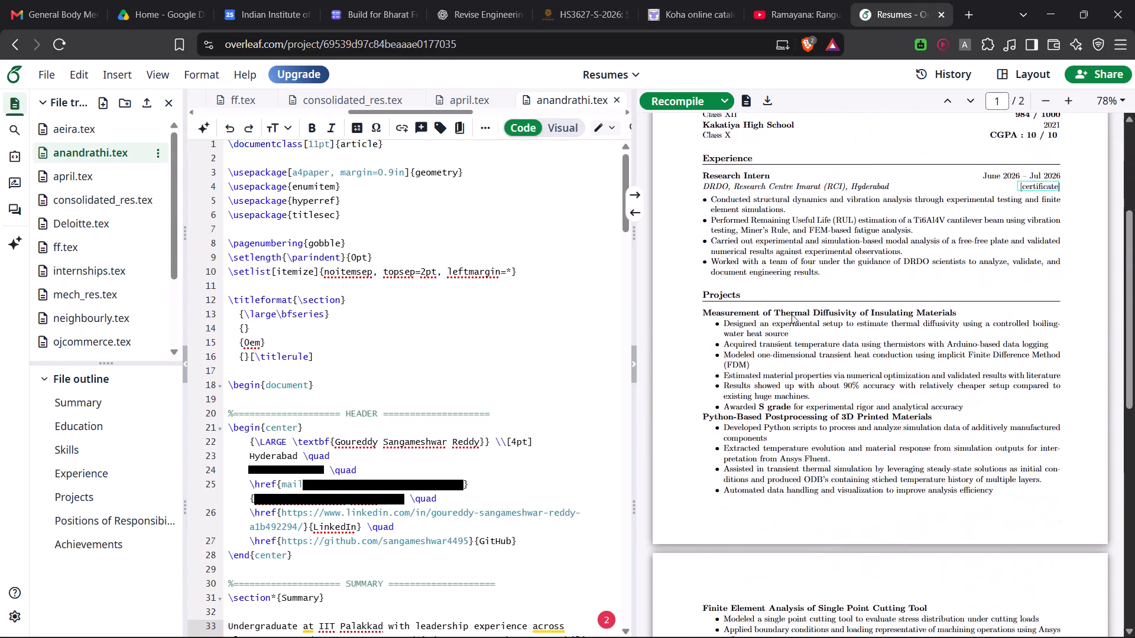
{"action": "scroll", "coordinate": [792, 314], "scroll_direction": "down", "scroll_amount": 2}
{"action": "scroll", "coordinate": [792, 314], "scroll_direction": "up", "scroll_amount": 9}
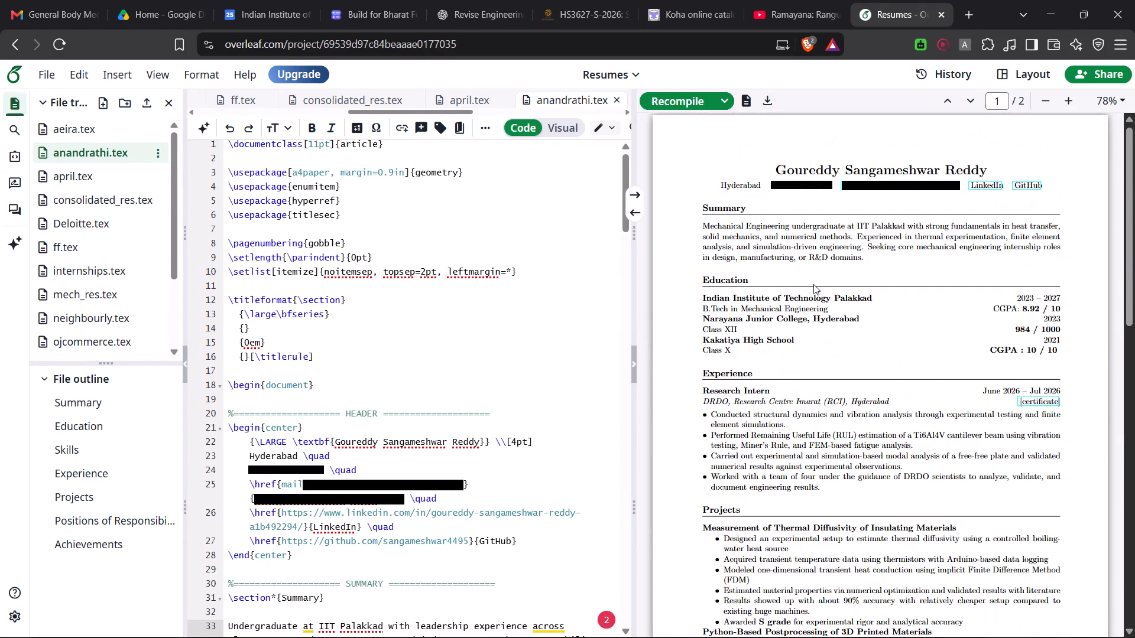
{"action": "scroll", "coordinate": [813, 284], "scroll_direction": "down", "scroll_amount": 8}
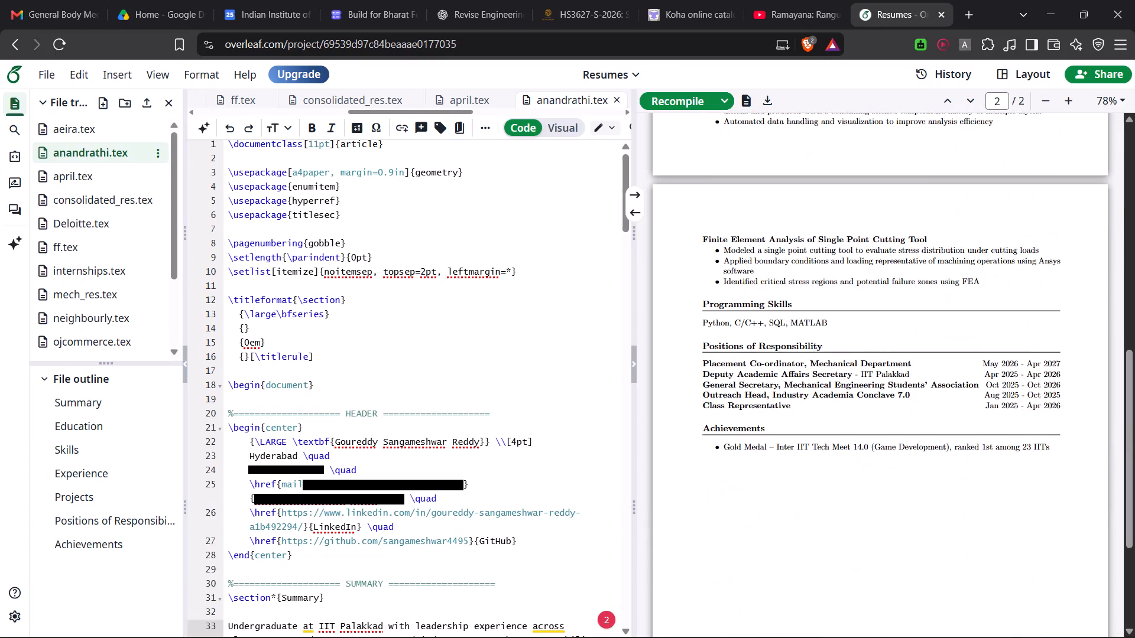
{"action": "scroll", "coordinate": [813, 284], "scroll_direction": "up", "scroll_amount": 4}
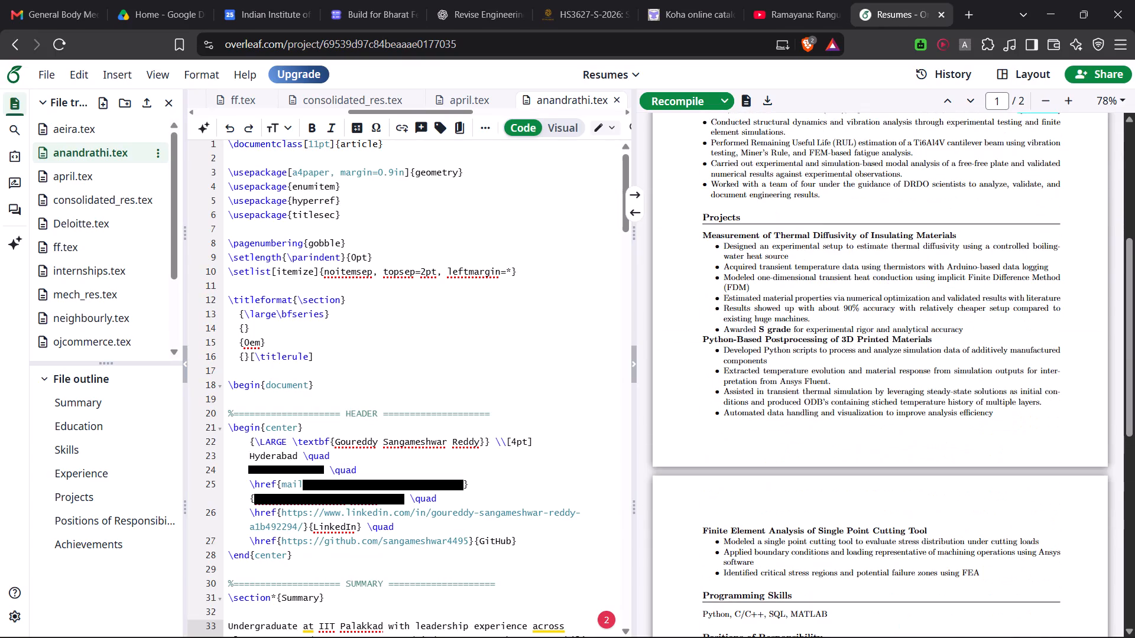
{"action": "scroll", "coordinate": [792, 249], "scroll_direction": "down", "scroll_amount": 2}
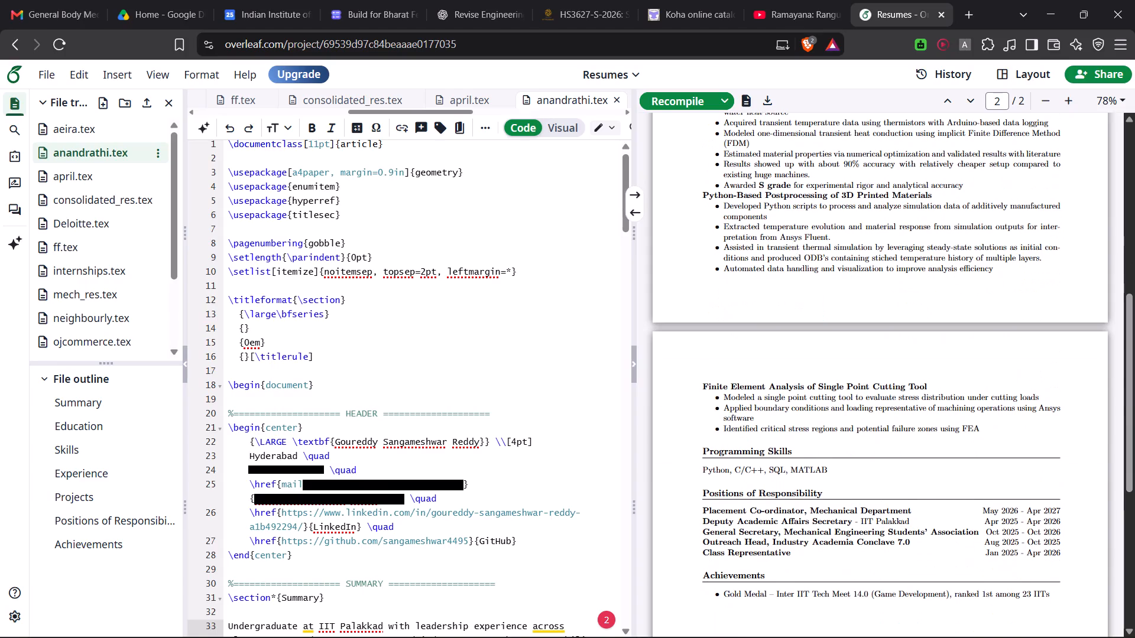
{"action": "scroll", "coordinate": [792, 249], "scroll_direction": "down", "scroll_amount": 4}
Highlight the Gold Medal line under Achievements in the PDF preview.
{"action": "left_click_drag", "start_coordinate": [842, 344], "coordinate": [687, 250]}
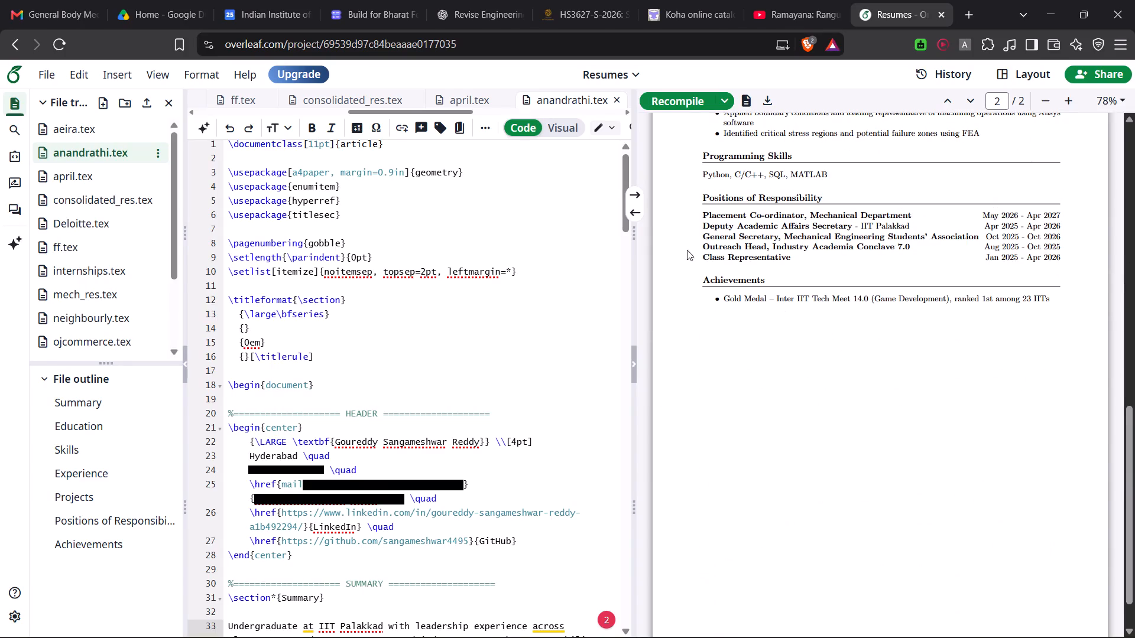
{"action": "left_click_drag", "start_coordinate": [687, 250], "coordinate": [683, 226]}
{"action": "left_click_drag", "start_coordinate": [1050, 300], "coordinate": [748, 262]}
{"action": "left_click_drag", "start_coordinate": [725, 296], "coordinate": [1045, 300]}
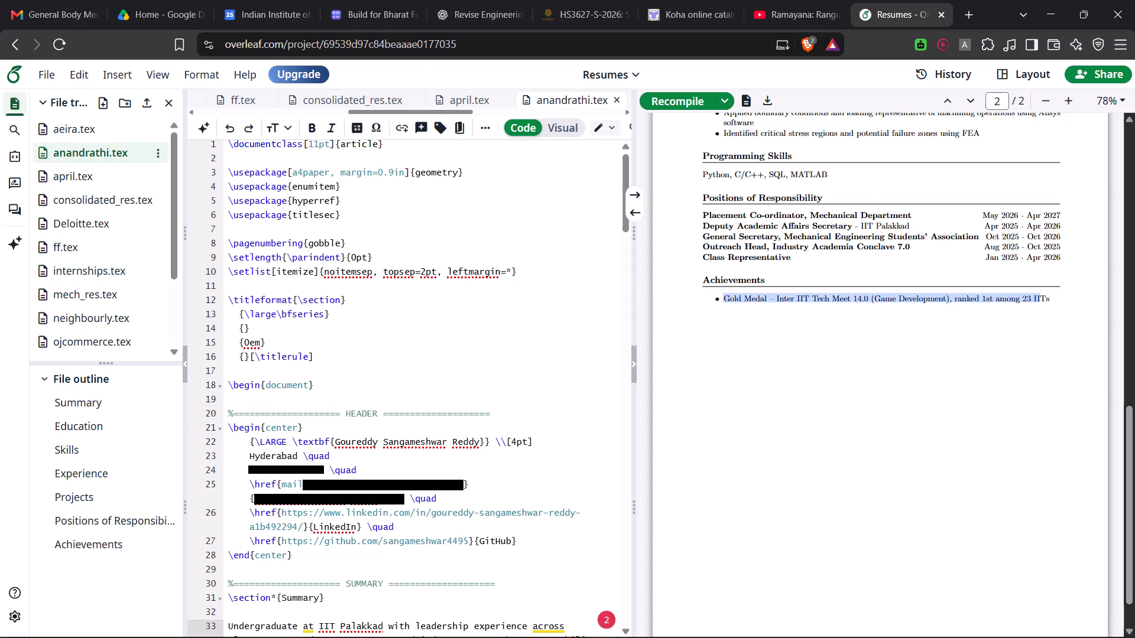
{"action": "left_click_drag", "start_coordinate": [1045, 300], "coordinate": [1053, 301]}
Reread the compiled resume from its header through experience and projects to the achievements at the end.
{"action": "scroll", "coordinate": [944, 334], "scroll_direction": "up", "scroll_amount": 3}
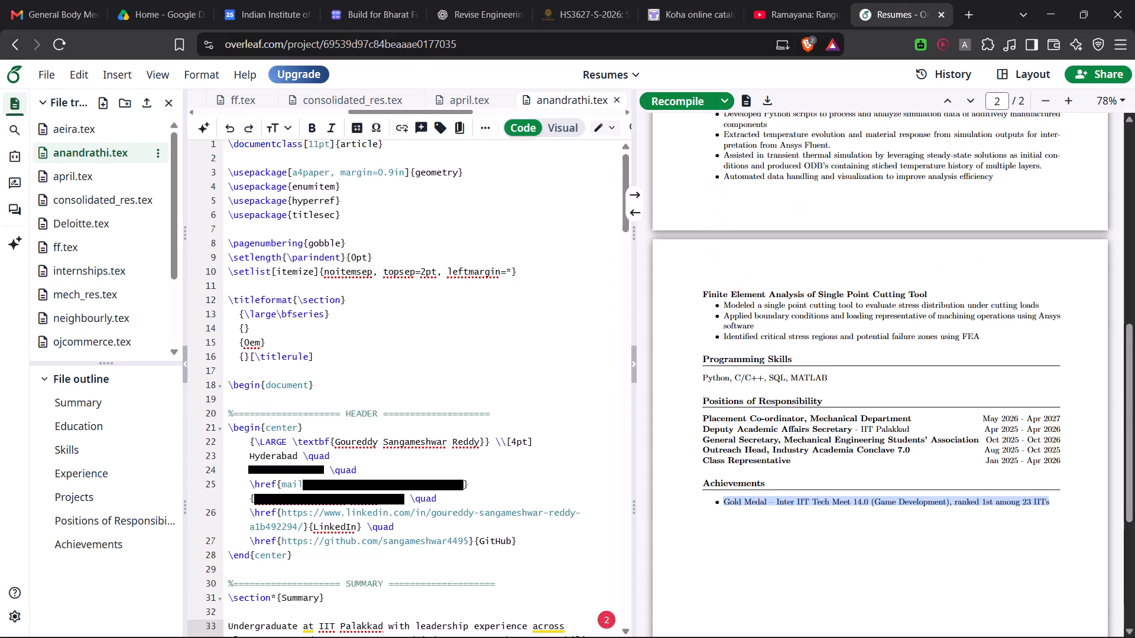
{"action": "scroll", "coordinate": [929, 337], "scroll_direction": "up", "scroll_amount": 7}
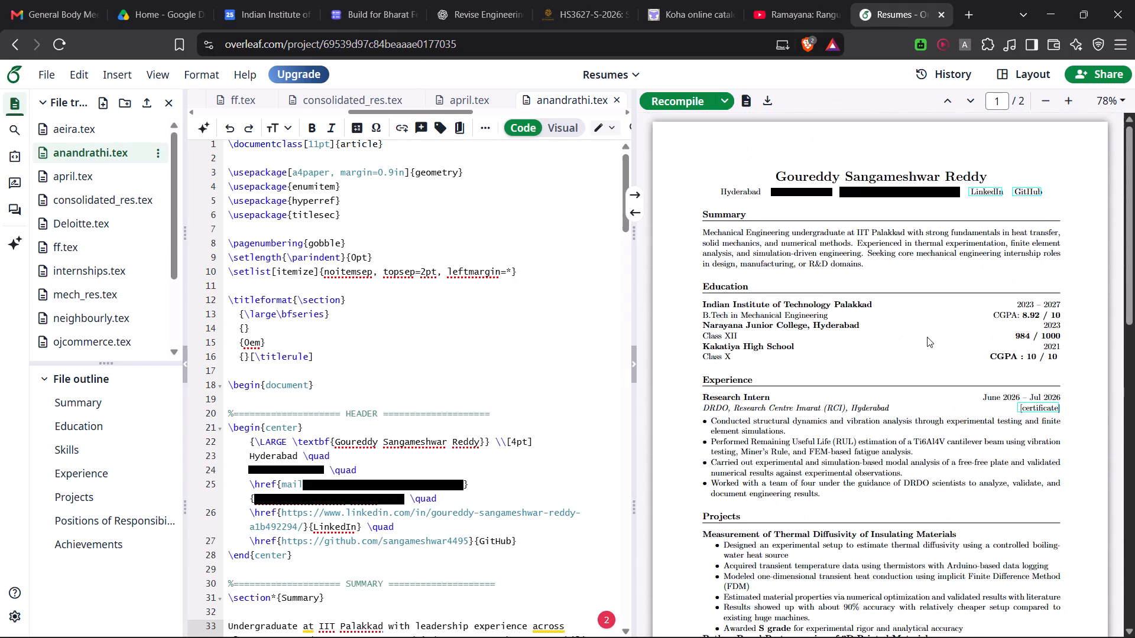
{"action": "scroll", "coordinate": [927, 337], "scroll_direction": "down", "scroll_amount": 1}
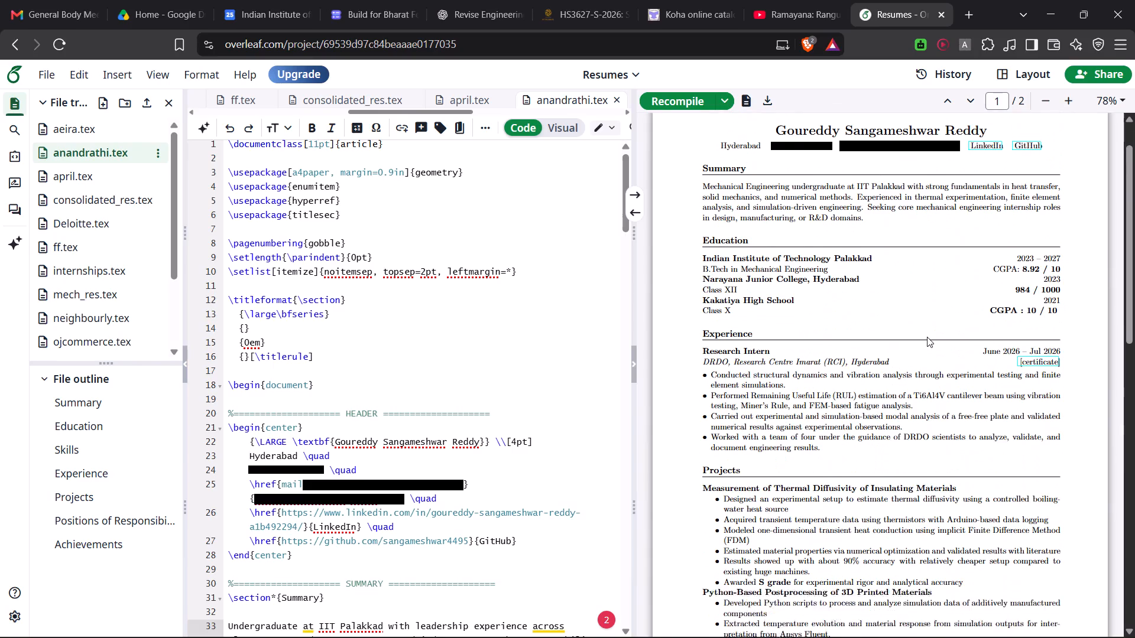
{"action": "scroll", "coordinate": [927, 337], "scroll_direction": "down", "scroll_amount": 7}
{"action": "scroll", "coordinate": [926, 337], "scroll_direction": "up", "scroll_amount": 4}
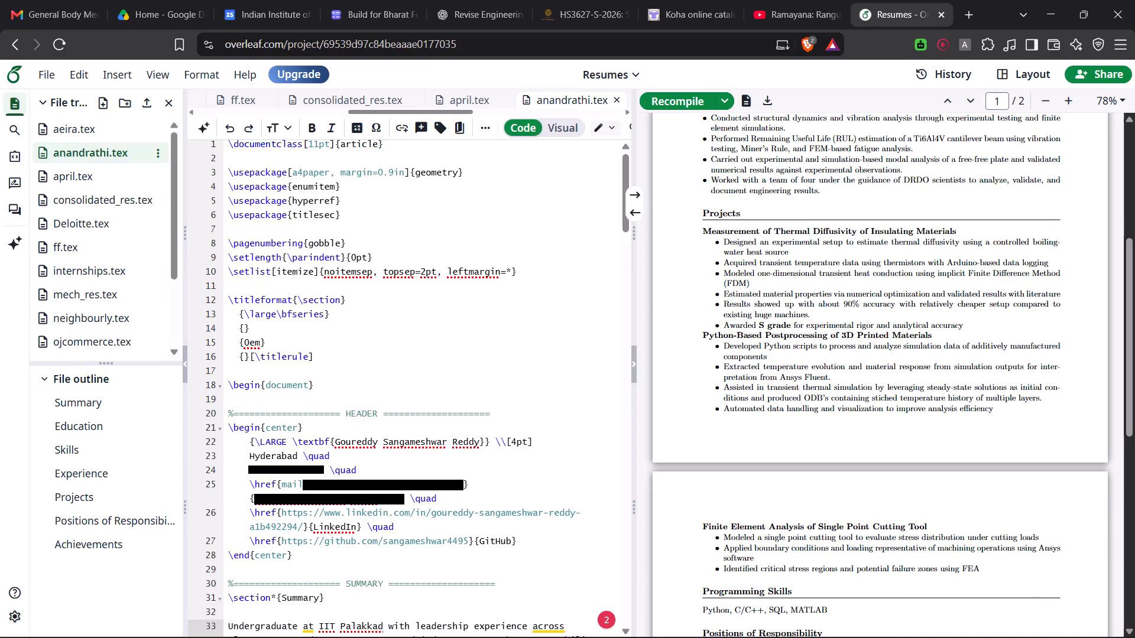
{"action": "scroll", "coordinate": [888, 408], "scroll_direction": "up", "scroll_amount": 4}
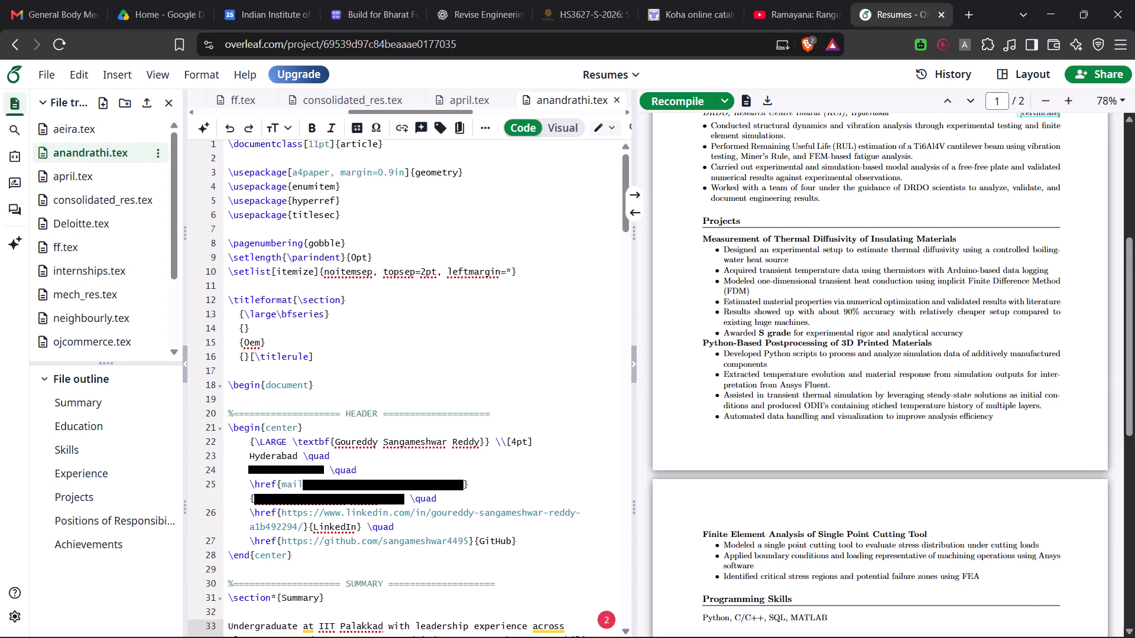
{"action": "scroll", "coordinate": [777, 424], "scroll_direction": "down", "scroll_amount": 10}
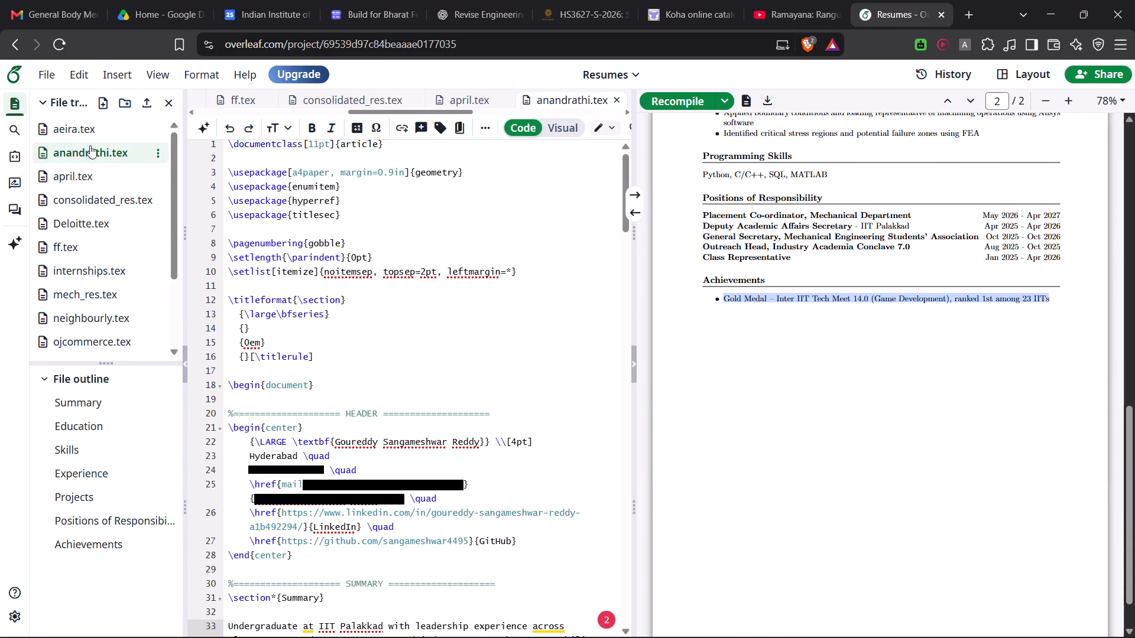
Open ff.tex in the Resumes project.
{"action": "left_click", "coordinate": [90, 261]}
{"action": "left_click", "coordinate": [88, 251]}
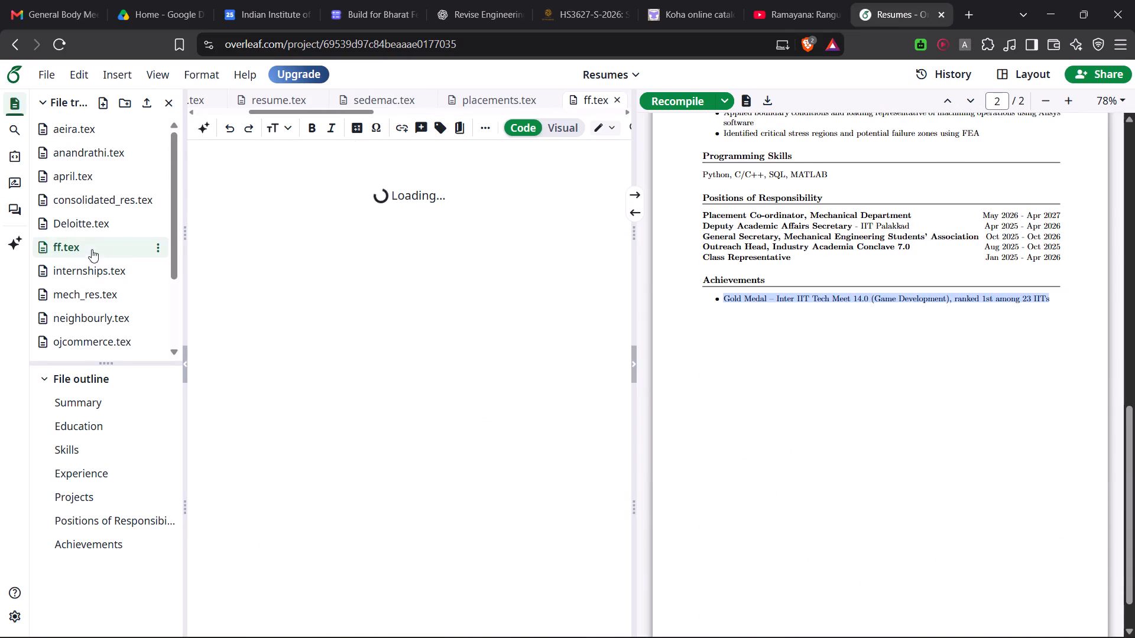
Recompile the project with ff.tex as the open file.
{"action": "left_click", "coordinate": [669, 103]}
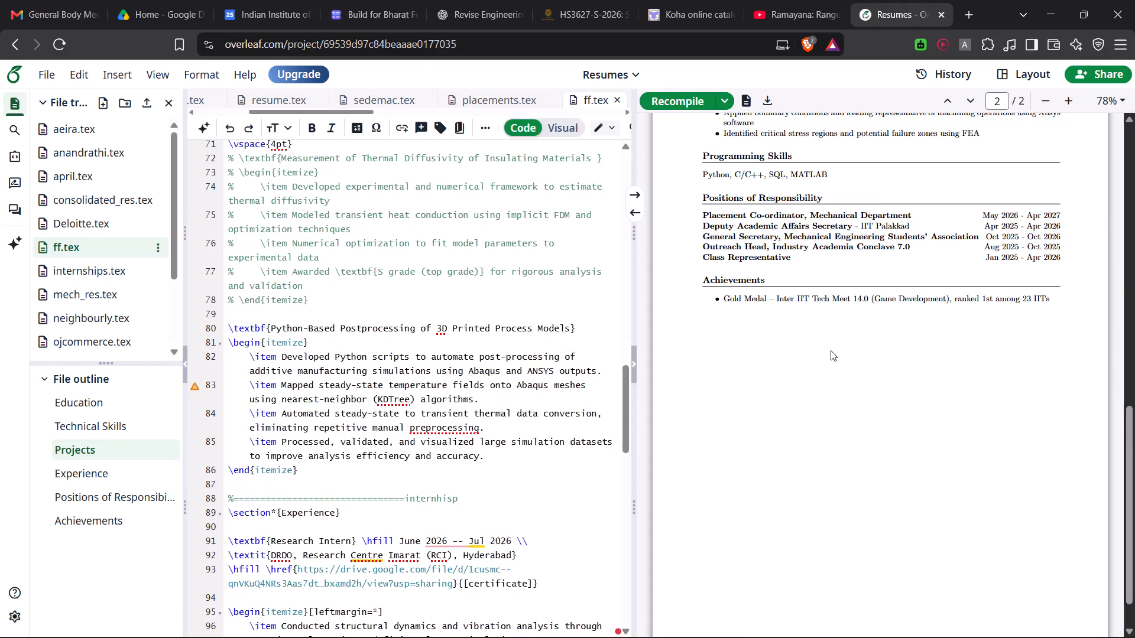
Review both pages of the compiled ff.tex resume, from the header and technical skills through projects and experience to achievements.
{"action": "scroll", "coordinate": [831, 350], "scroll_direction": "down", "scroll_amount": 3}
{"action": "scroll", "coordinate": [831, 350], "scroll_direction": "up", "scroll_amount": 9}
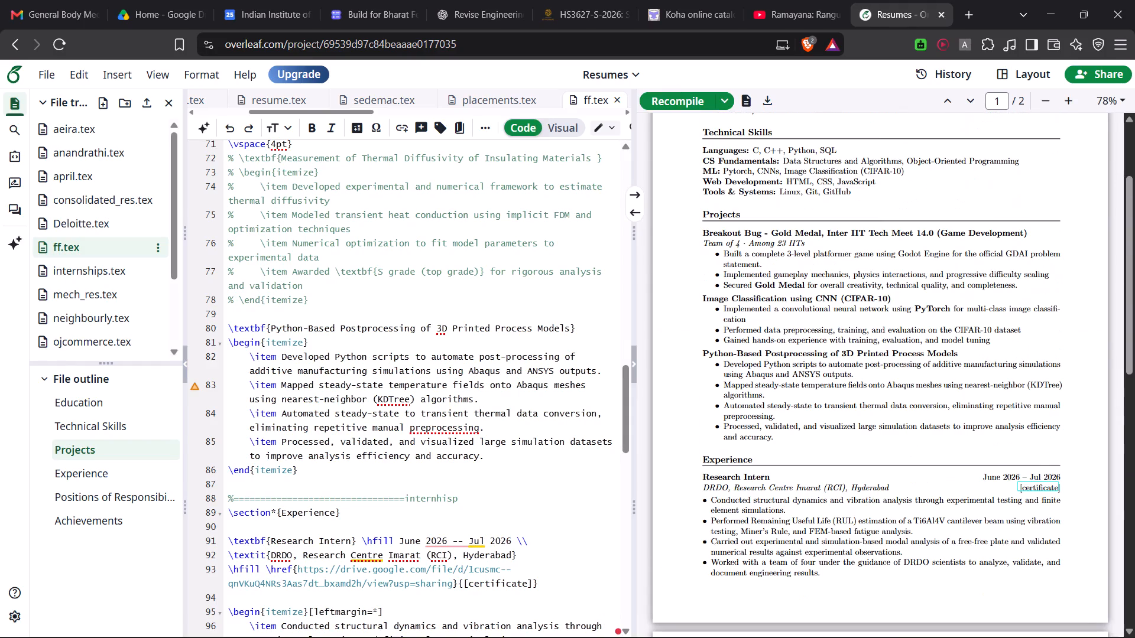
{"action": "scroll", "coordinate": [831, 350], "scroll_direction": "down", "scroll_amount": 4}
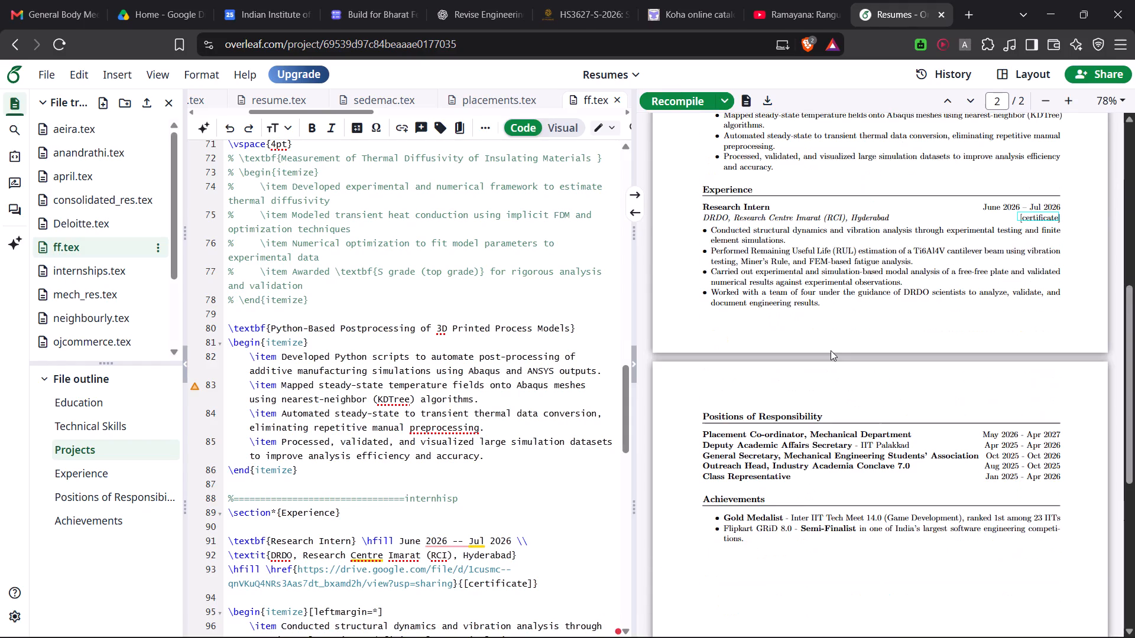
{"action": "scroll", "coordinate": [831, 350], "scroll_direction": "up", "scroll_amount": 8}
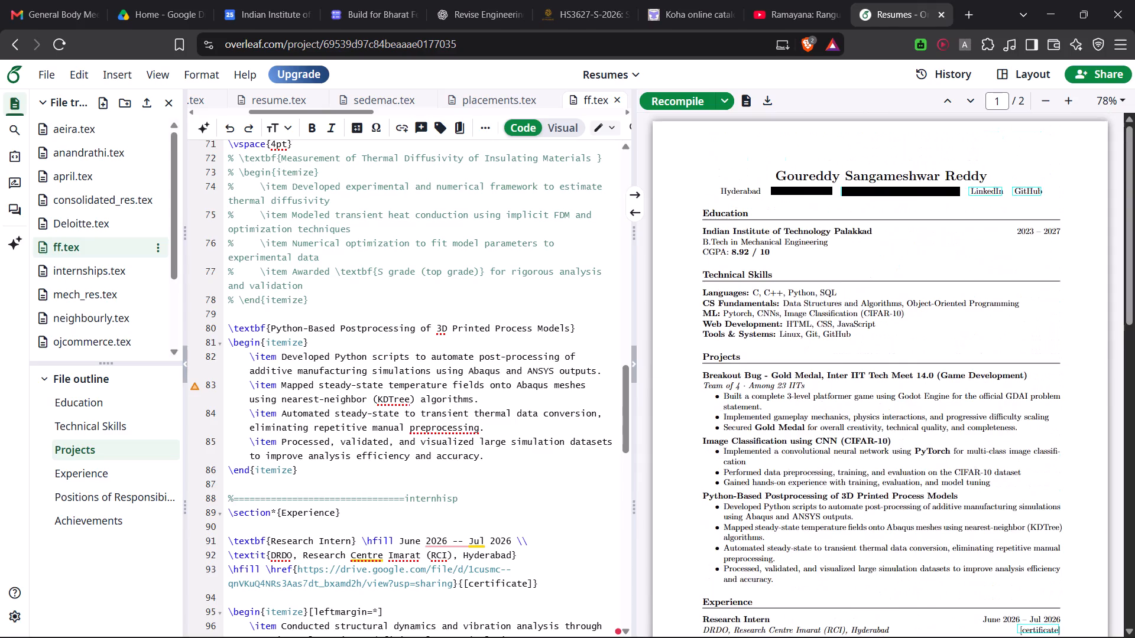
{"action": "scroll", "coordinate": [837, 354], "scroll_direction": "down", "scroll_amount": 2}
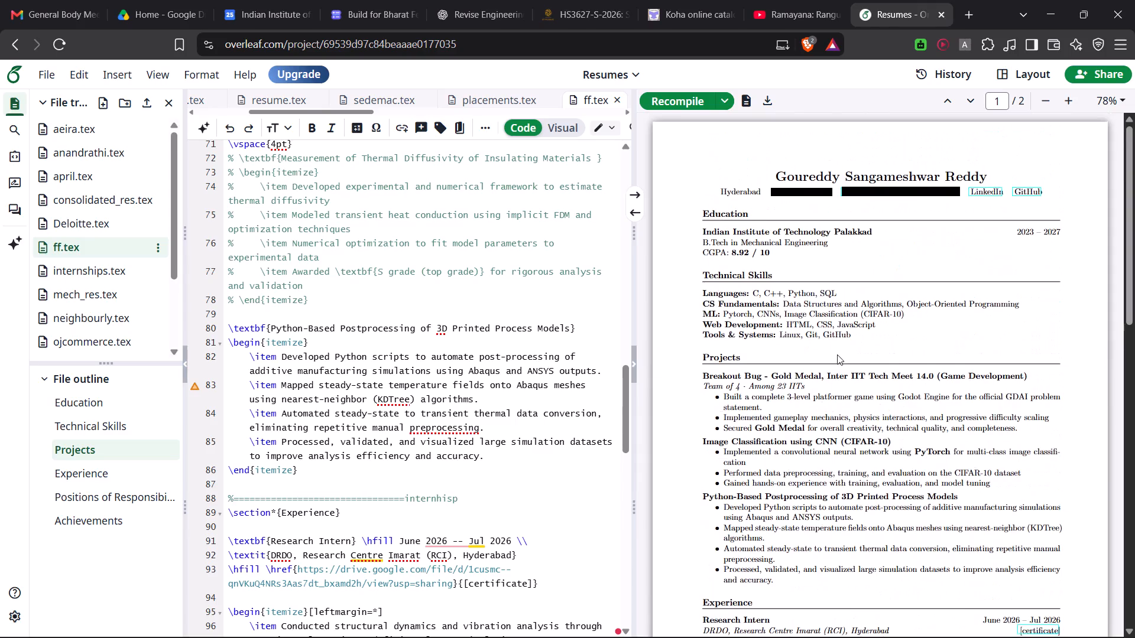
{"action": "scroll", "coordinate": [837, 354], "scroll_direction": "down", "scroll_amount": 5}
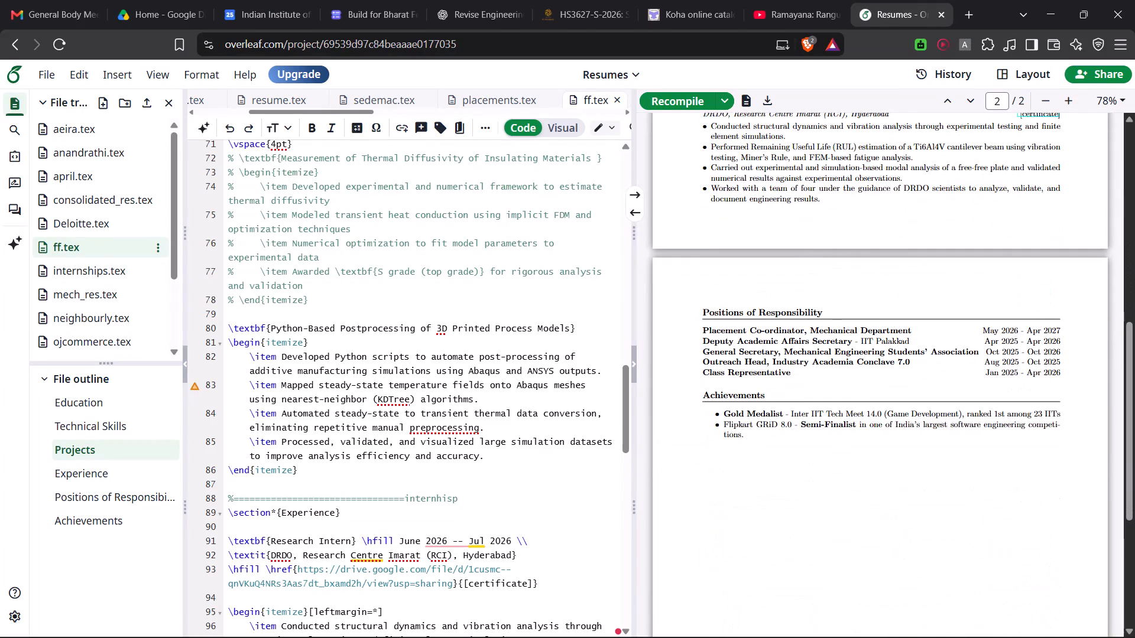
{"action": "scroll", "coordinate": [837, 354], "scroll_direction": "up", "scroll_amount": 4}
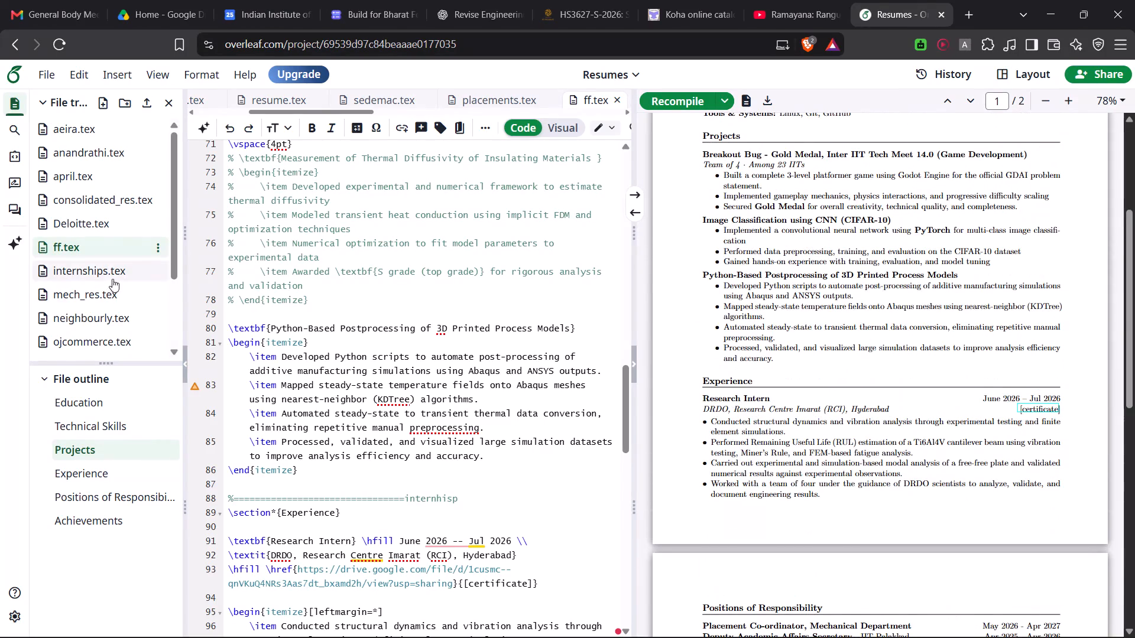
Open sedemac.tex and skim its source from the education section down to the achievements.
{"action": "scroll", "coordinate": [114, 278], "scroll_direction": "down", "scroll_amount": 3}
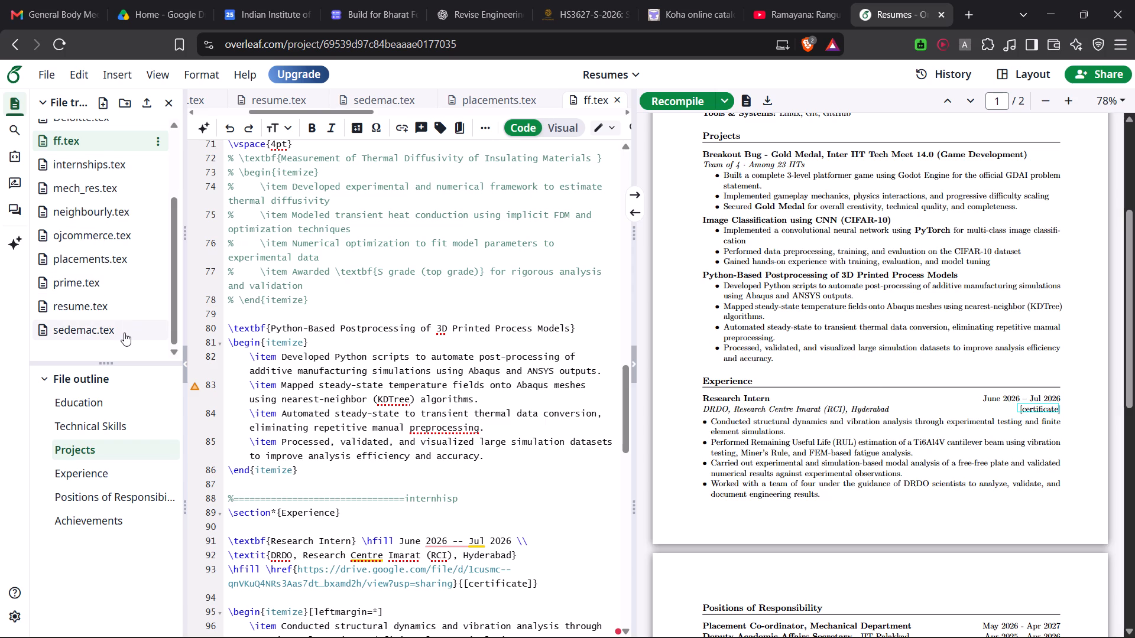
{"action": "left_click", "coordinate": [93, 324]}
{"action": "scroll", "coordinate": [98, 314], "scroll_direction": "up", "scroll_amount": 7}
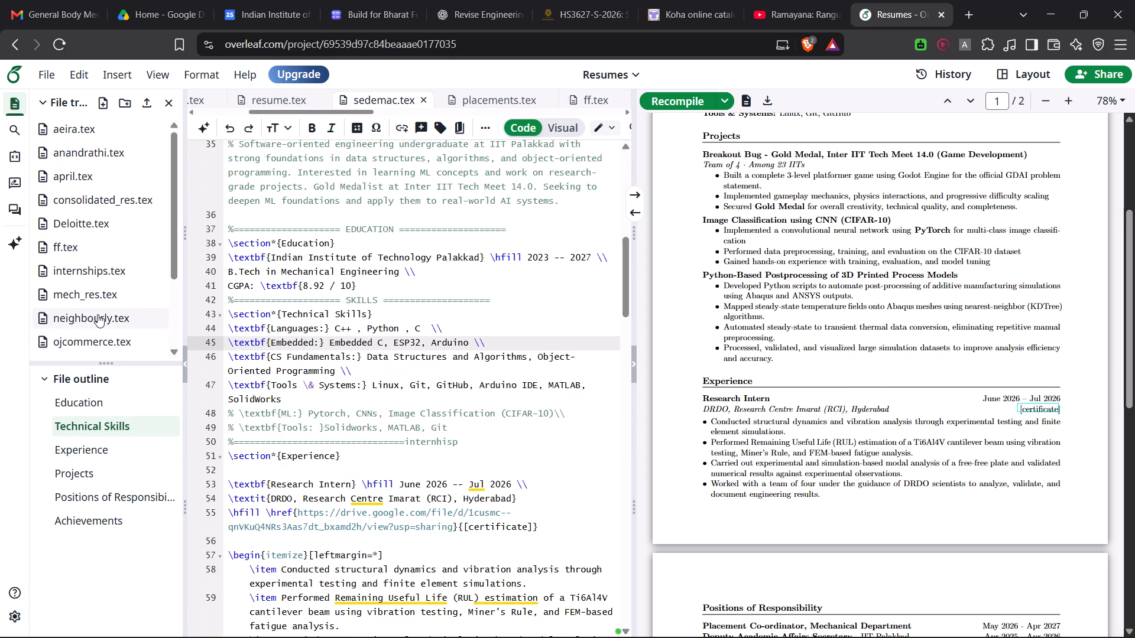
{"action": "scroll", "coordinate": [475, 377], "scroll_direction": "down", "scroll_amount": 9}
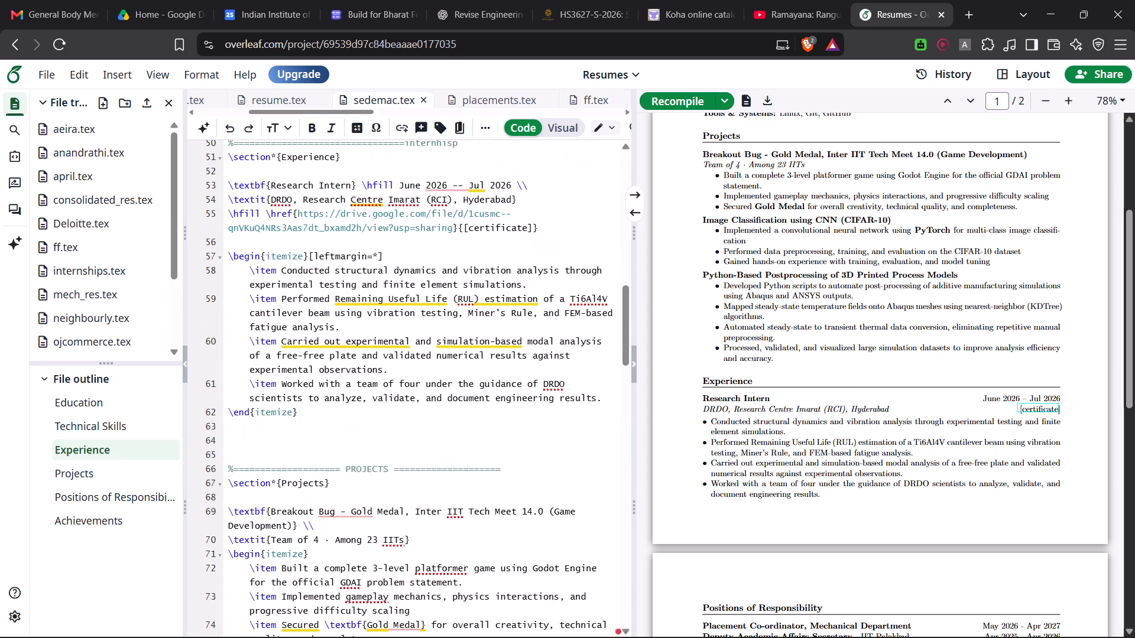
{"action": "scroll", "coordinate": [467, 390], "scroll_direction": "down", "scroll_amount": 11}
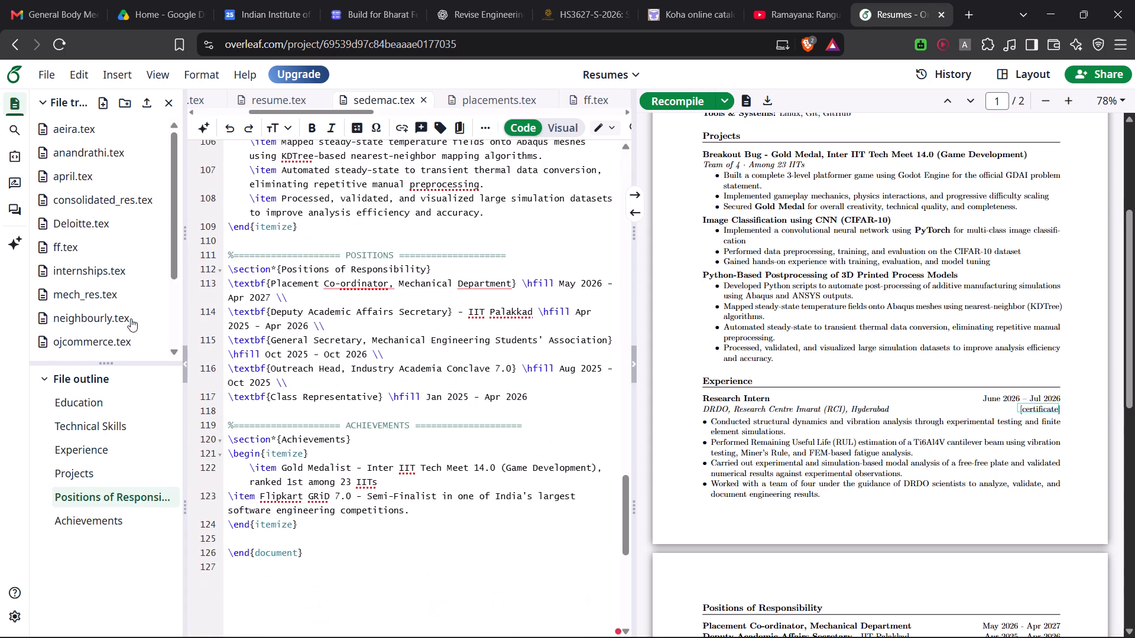
Open resume.tex, skim the end of its source, and recompile the project from it.
{"action": "scroll", "coordinate": [114, 281], "scroll_direction": "down", "scroll_amount": 5}
{"action": "left_click", "coordinate": [107, 300]}
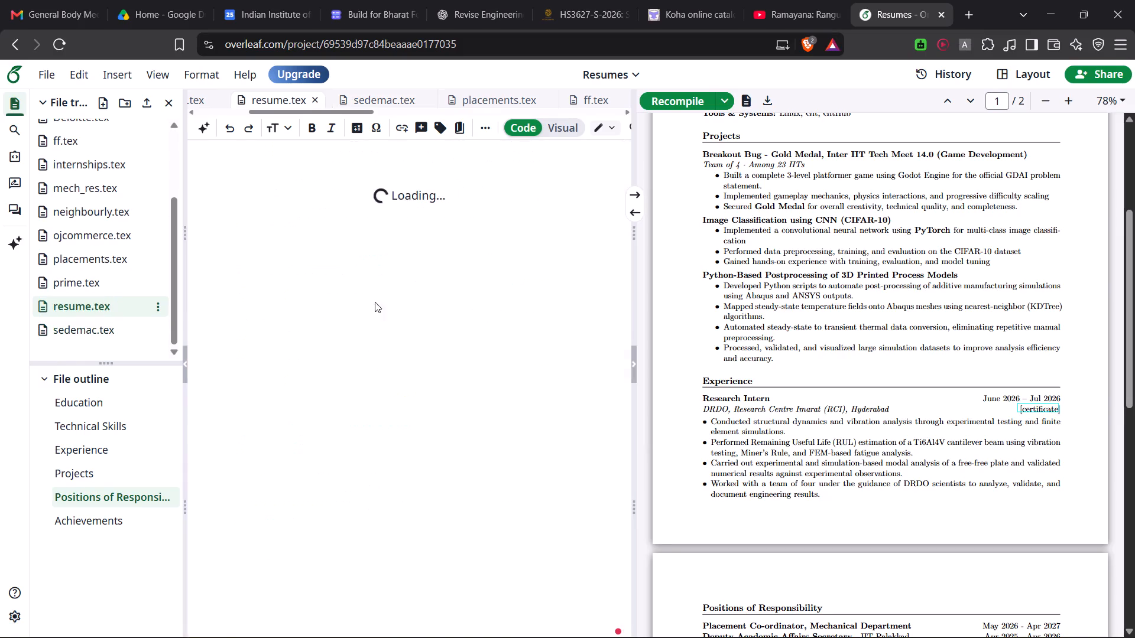
{"action": "scroll", "coordinate": [624, 313], "scroll_direction": "down", "scroll_amount": 20}
{"action": "scroll", "coordinate": [624, 313], "scroll_direction": "down", "scroll_amount": 10}
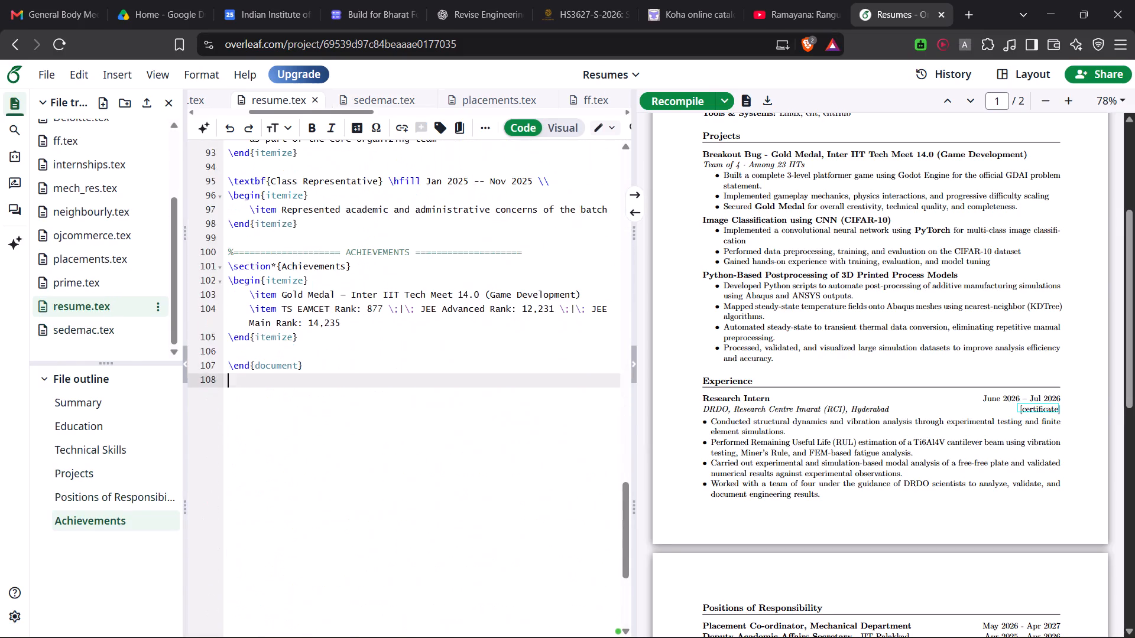
{"action": "scroll", "coordinate": [544, 390], "scroll_direction": "up", "scroll_amount": 4}
{"action": "left_click", "coordinate": [690, 99]}
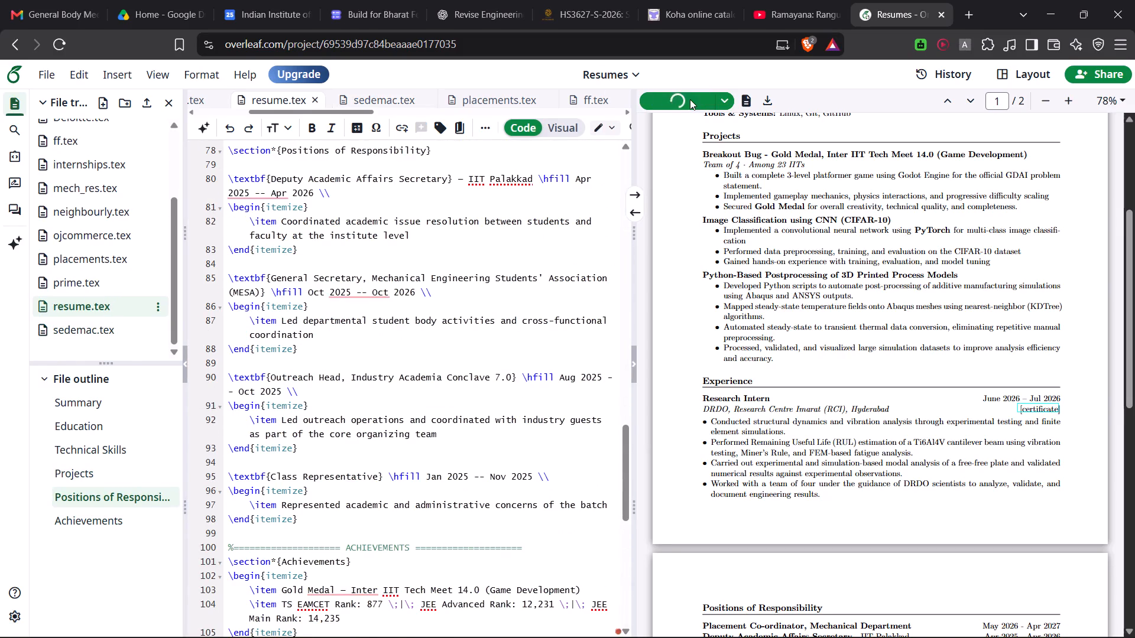
Review the resume in the PDF preview from the top of its first page.
{"action": "scroll", "coordinate": [920, 337], "scroll_direction": "up", "scroll_amount": 9}
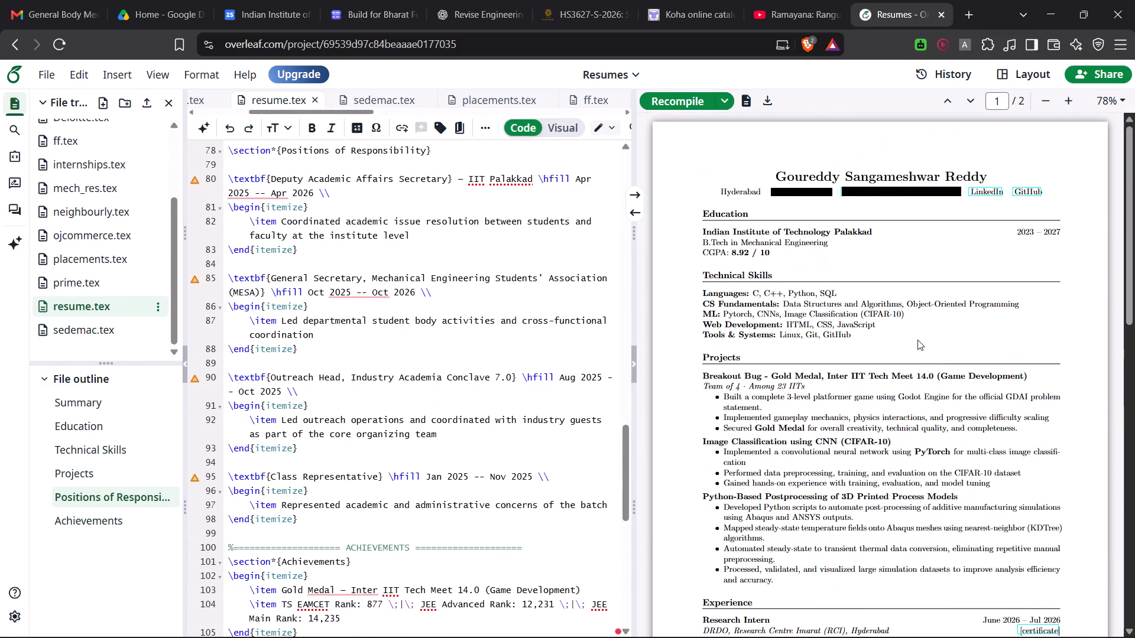
Review the newly compiled resume.tex PDF from the summary on page 1 to the achievements on page 2.
{"action": "scroll", "coordinate": [917, 340], "scroll_direction": "up", "scroll_amount": 4}
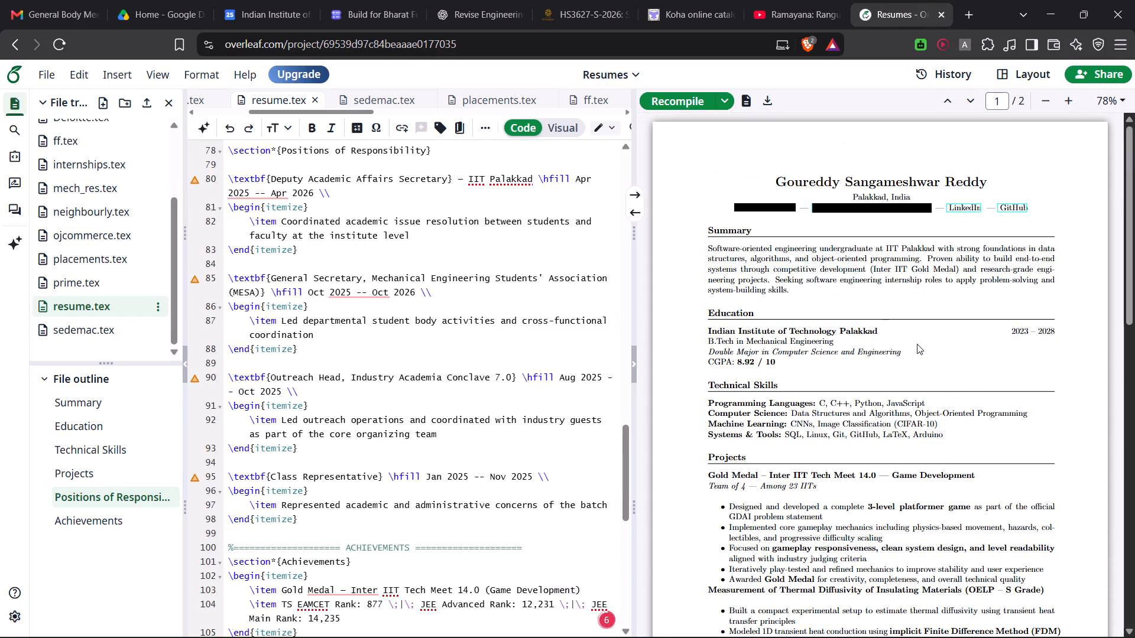
{"action": "scroll", "coordinate": [916, 352], "scroll_direction": "down", "scroll_amount": 2}
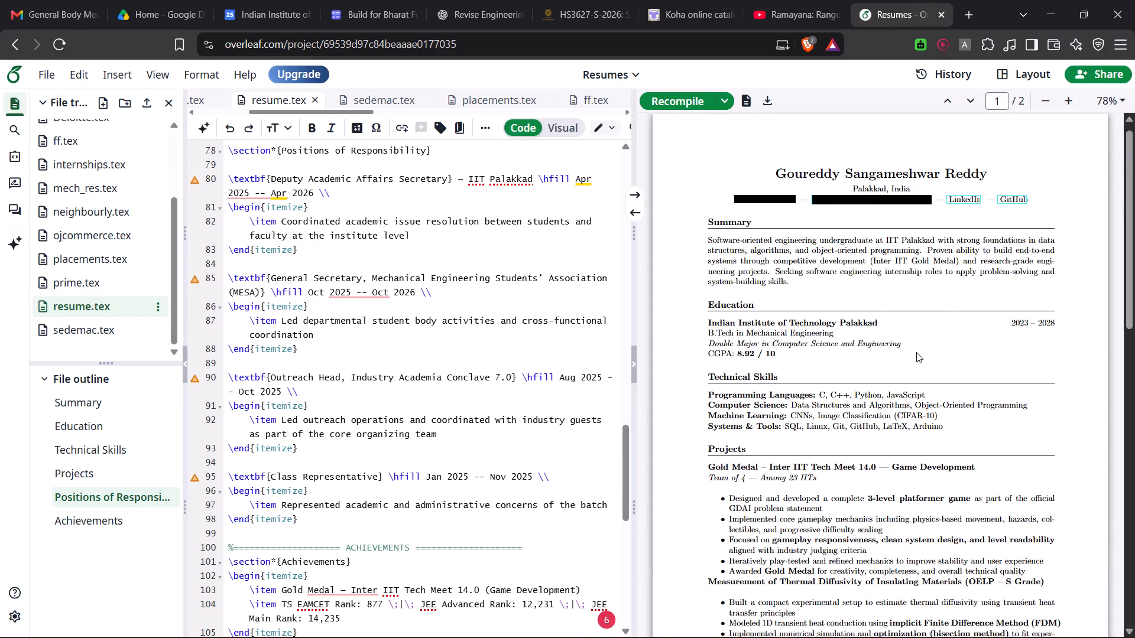
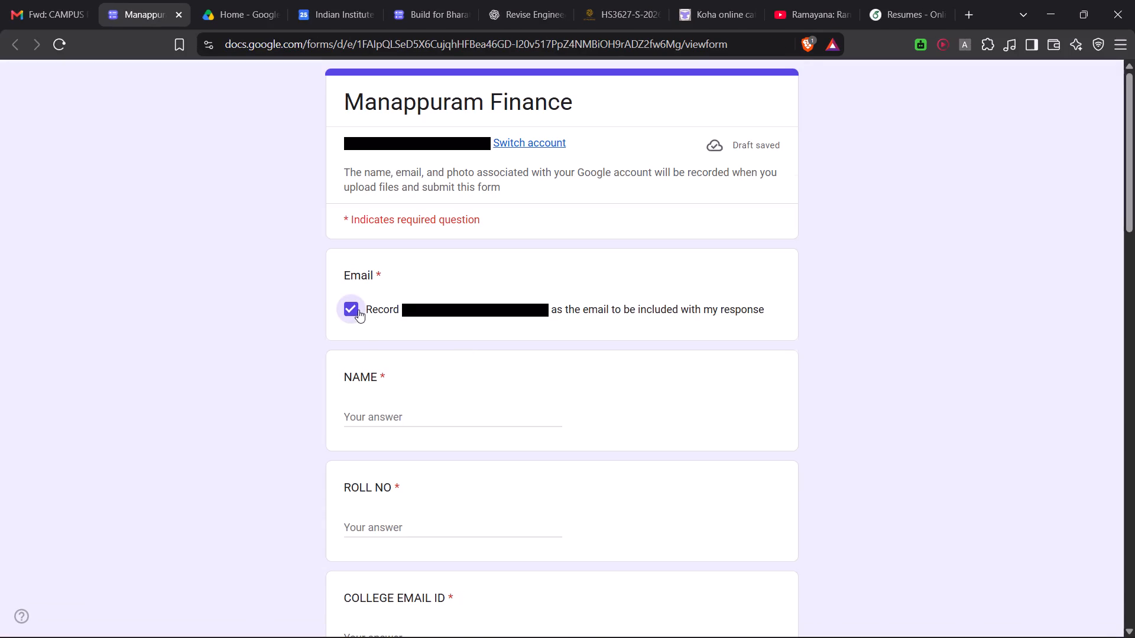
In the Manappuram Finance form, choose B.Tech (Mechanical Engineering) as the current department and 2027 as the pass out year.
{"action": "scroll", "coordinate": [358, 310], "scroll_direction": "down", "scroll_amount": 16}
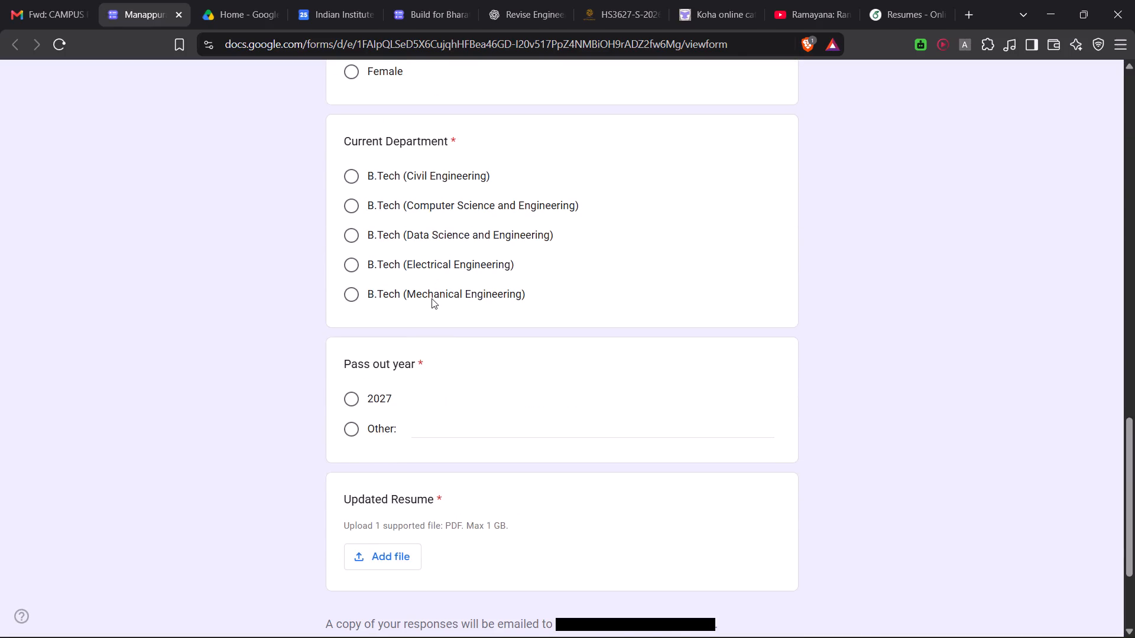
{"action": "left_click", "coordinate": [432, 298]}
{"action": "left_click", "coordinate": [383, 389]}
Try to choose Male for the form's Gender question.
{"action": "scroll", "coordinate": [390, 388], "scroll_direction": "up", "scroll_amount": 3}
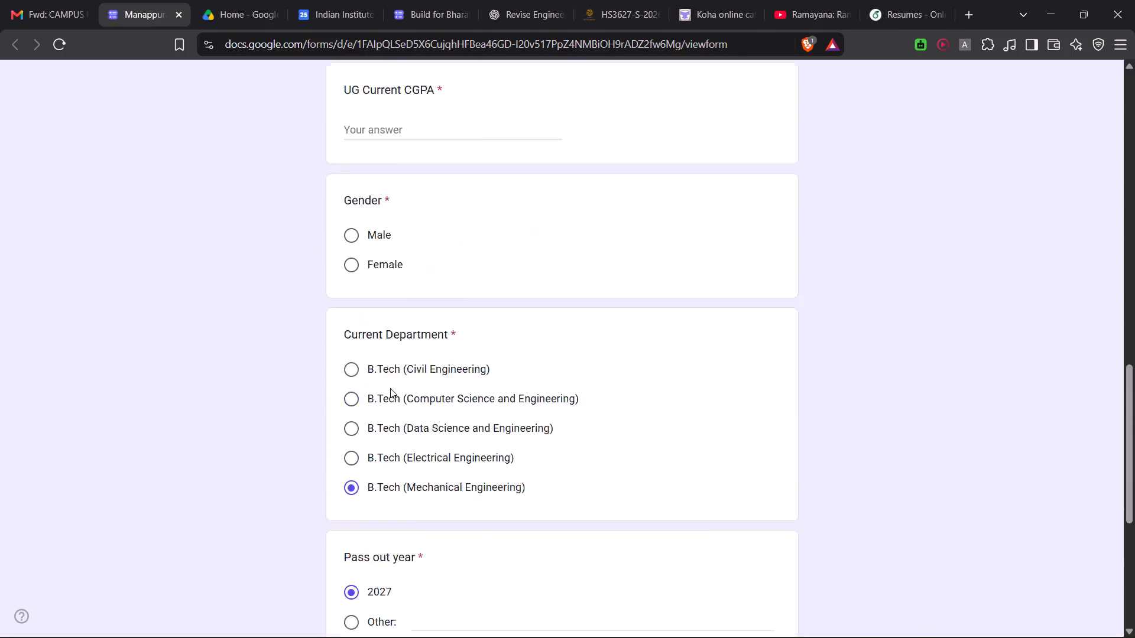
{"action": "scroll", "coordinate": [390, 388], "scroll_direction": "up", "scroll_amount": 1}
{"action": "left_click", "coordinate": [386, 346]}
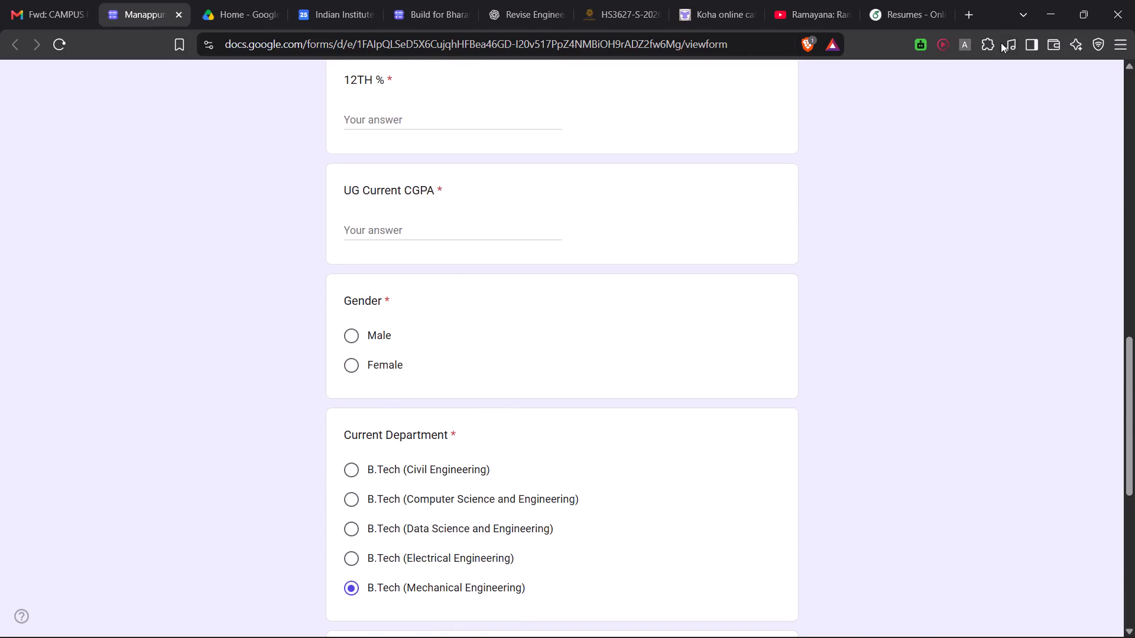
Activate the browser extension marked A on the Manappuram Finance form.
{"action": "left_click", "coordinate": [959, 42]}
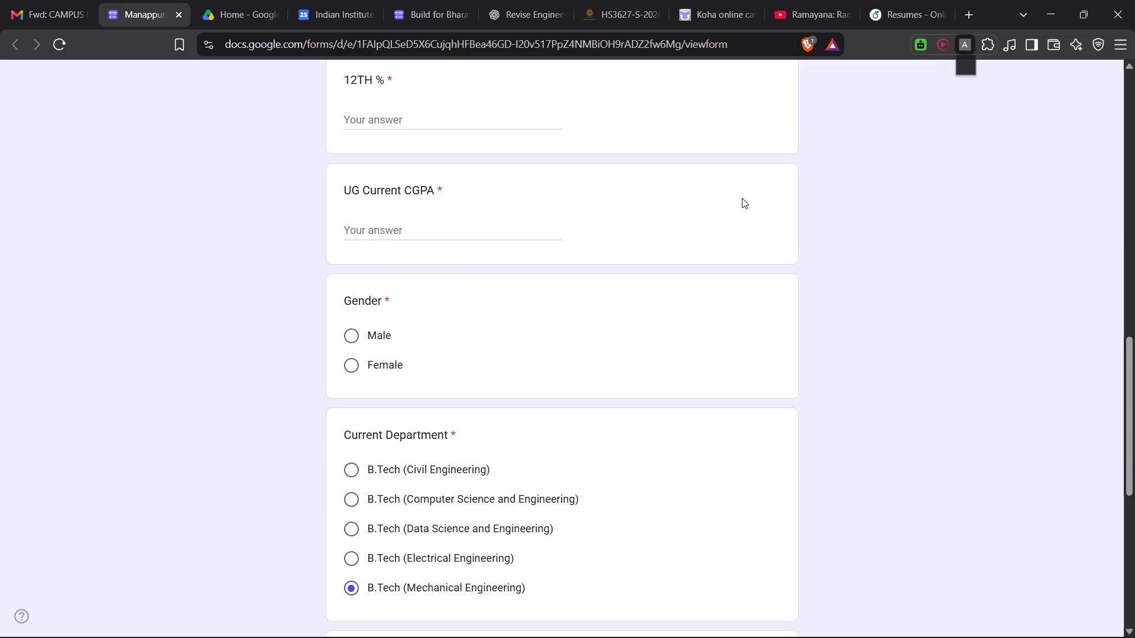
Preview the Manappuram Finance form's answers in the Apply Once extension and fill the selected questions from the saved profile.
{"action": "left_click", "coordinate": [709, 196]}
{"action": "left_click", "coordinate": [780, 198]}
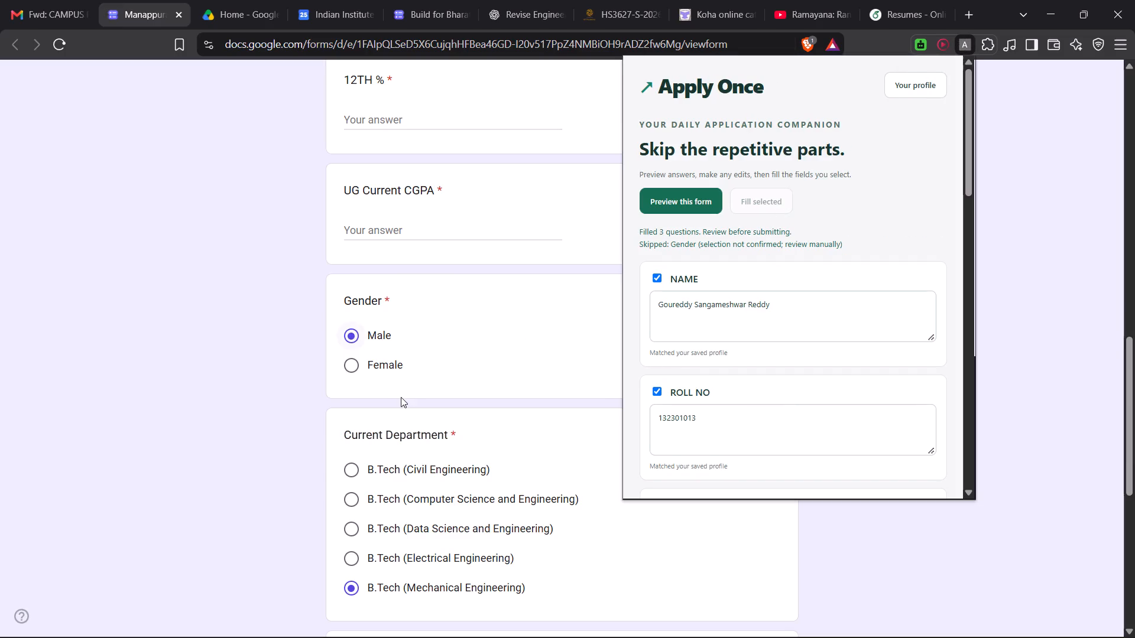
{"action": "left_click", "coordinate": [564, 329]}
Check the form's filled-in answers from the Gender question back up to the Email and NAME questions.
{"action": "scroll", "coordinate": [564, 329], "scroll_direction": "up", "scroll_amount": 2}
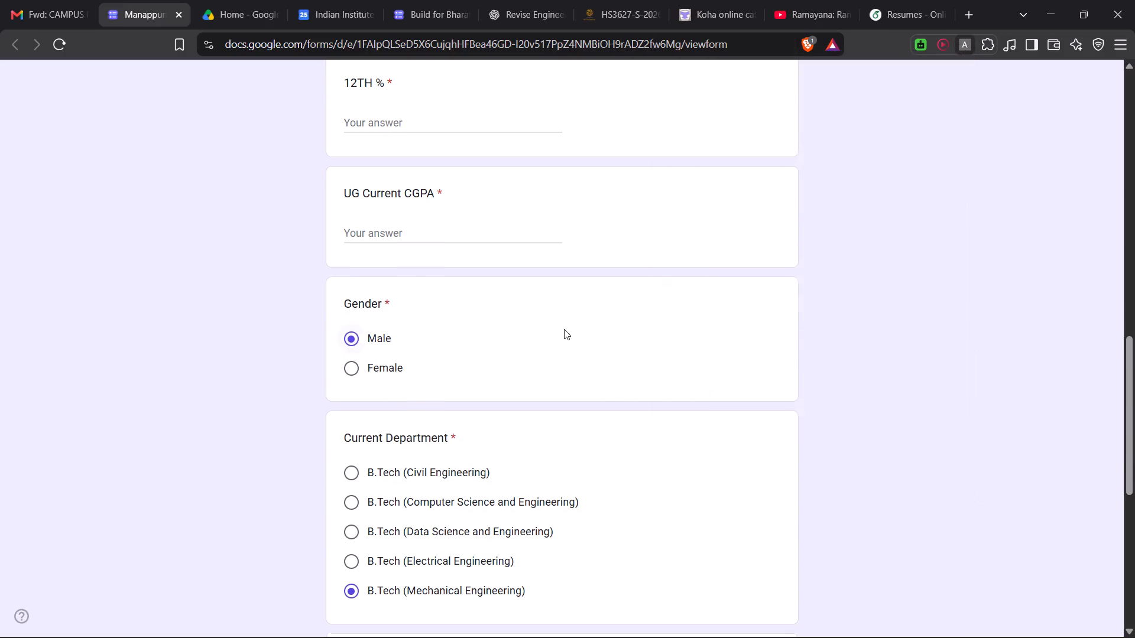
{"action": "scroll", "coordinate": [564, 329], "scroll_direction": "up", "scroll_amount": 11}
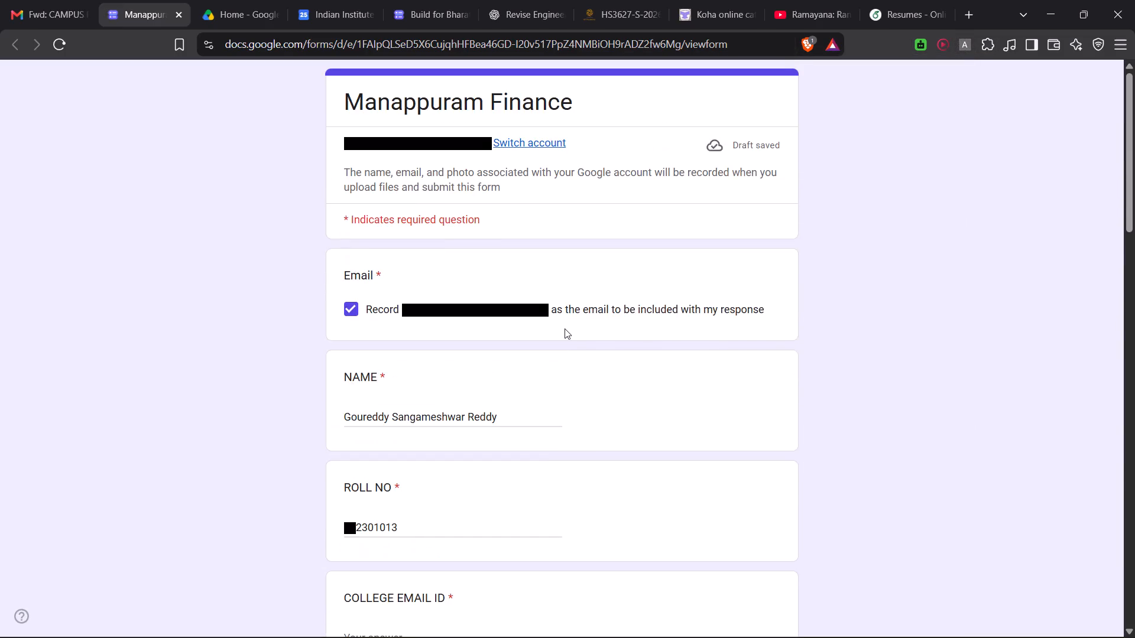
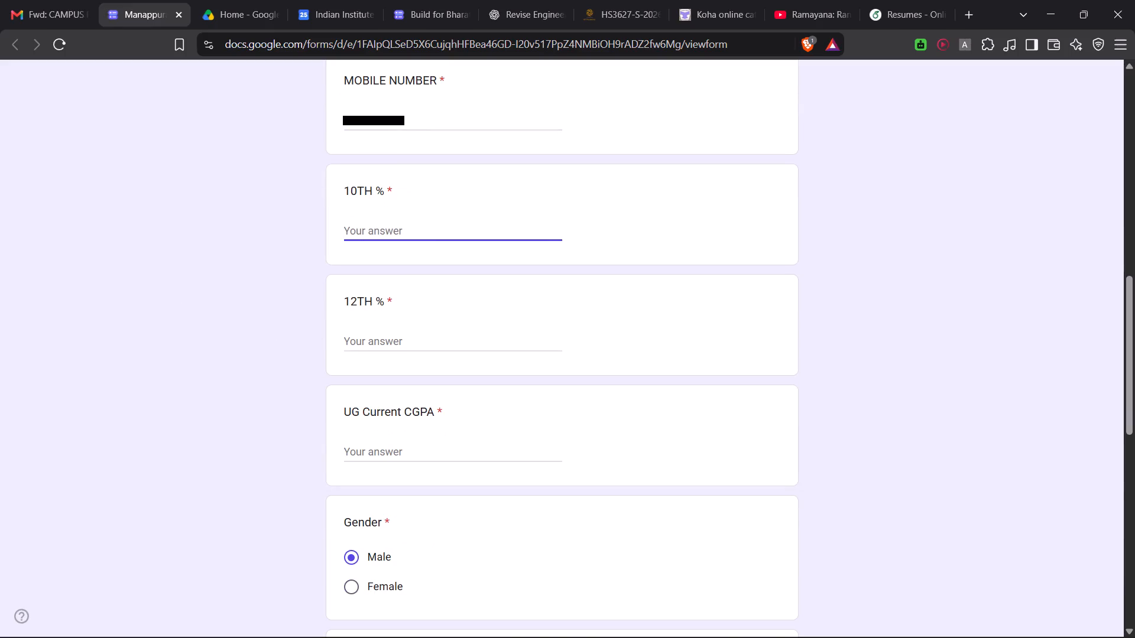
Fill in the form's marks as 100 for 10TH %, 98.4 for 12TH %, and 8.92 for UG Current CGPA.
{"action": "type", "text": "100"}
{"action": "key", "text": "Tab"}
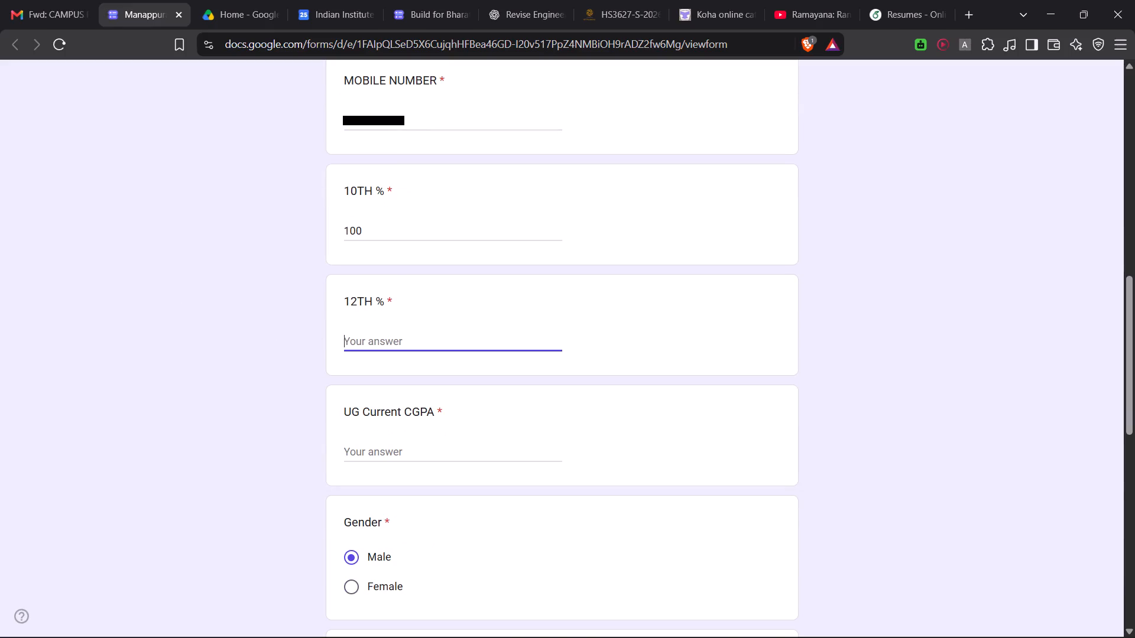
{"action": "type", "text": "98.4"}
{"action": "key", "text": "Tab"}
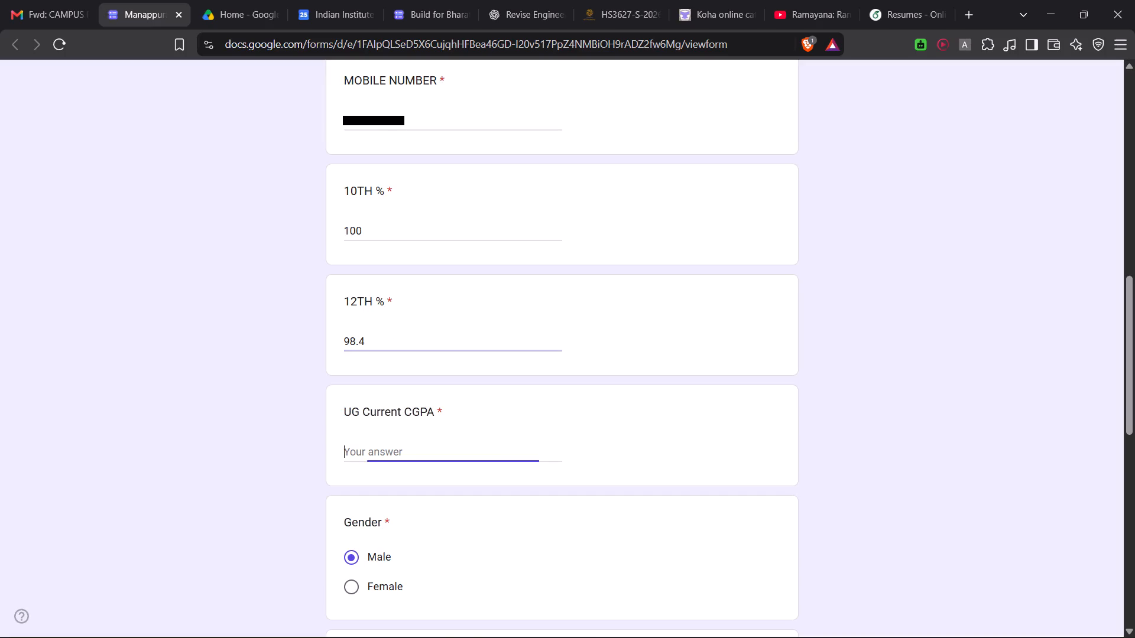
{"action": "key", "text": "8"}
{"action": "type", "text": ".92"}
{"action": "key", "text": "Tab"}
{"action": "key", "text": "Tab"}
{"action": "key", "text": "Tab"}
{"action": "key", "text": "Tab"}
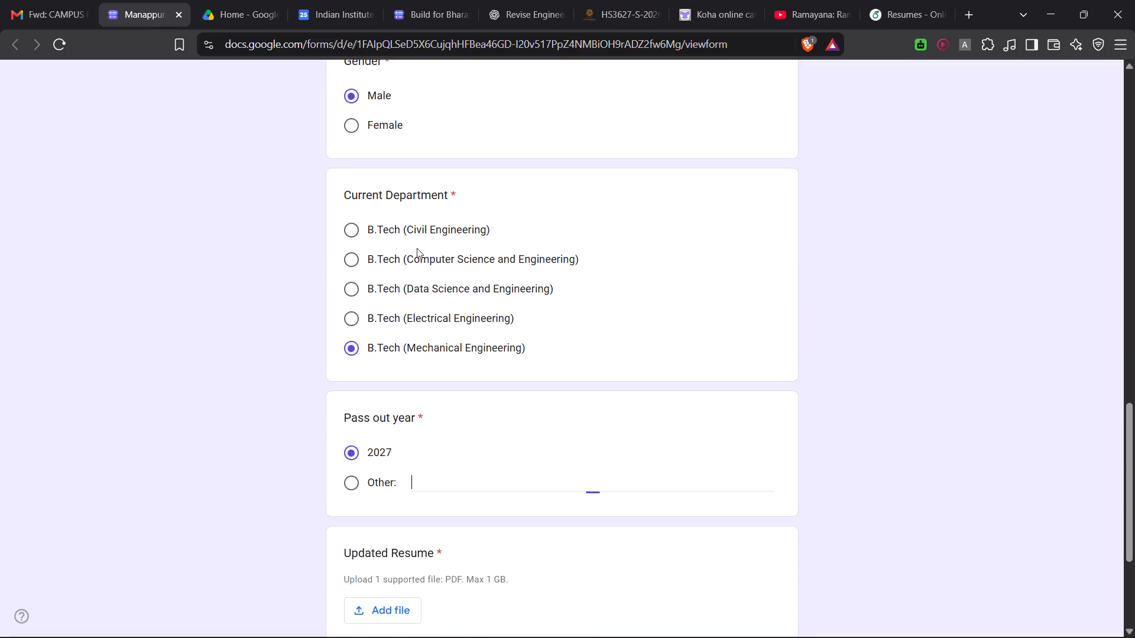
{"action": "scroll", "coordinate": [467, 403], "scroll_direction": "down", "scroll_amount": 4}
{"action": "scroll", "coordinate": [511, 393], "scroll_direction": "up", "scroll_amount": 19}
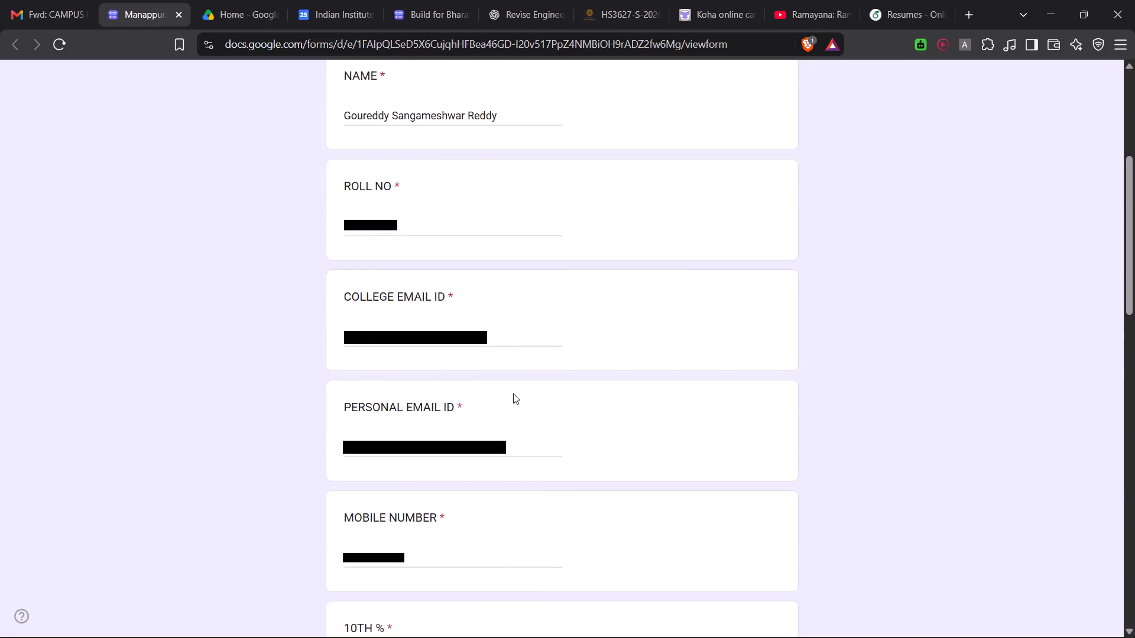
{"action": "scroll", "coordinate": [513, 393], "scroll_direction": "up", "scroll_amount": 6}
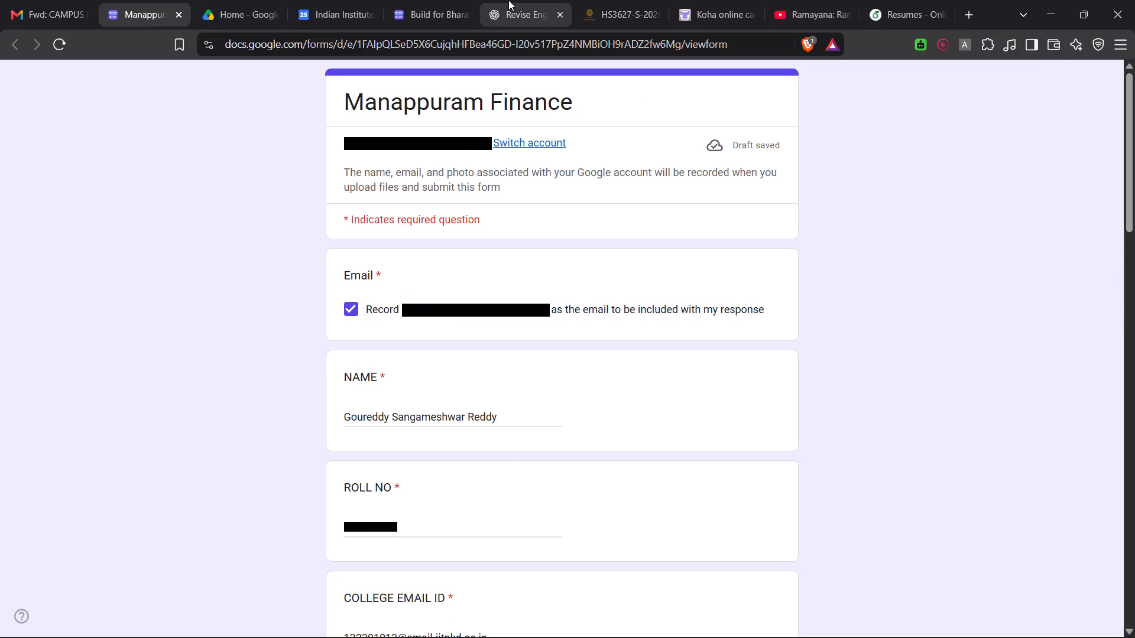
{"action": "scroll", "coordinate": [508, 517], "scroll_direction": "down", "scroll_amount": 5}
{"action": "scroll", "coordinate": [543, 480], "scroll_direction": "down", "scroll_amount": 12}
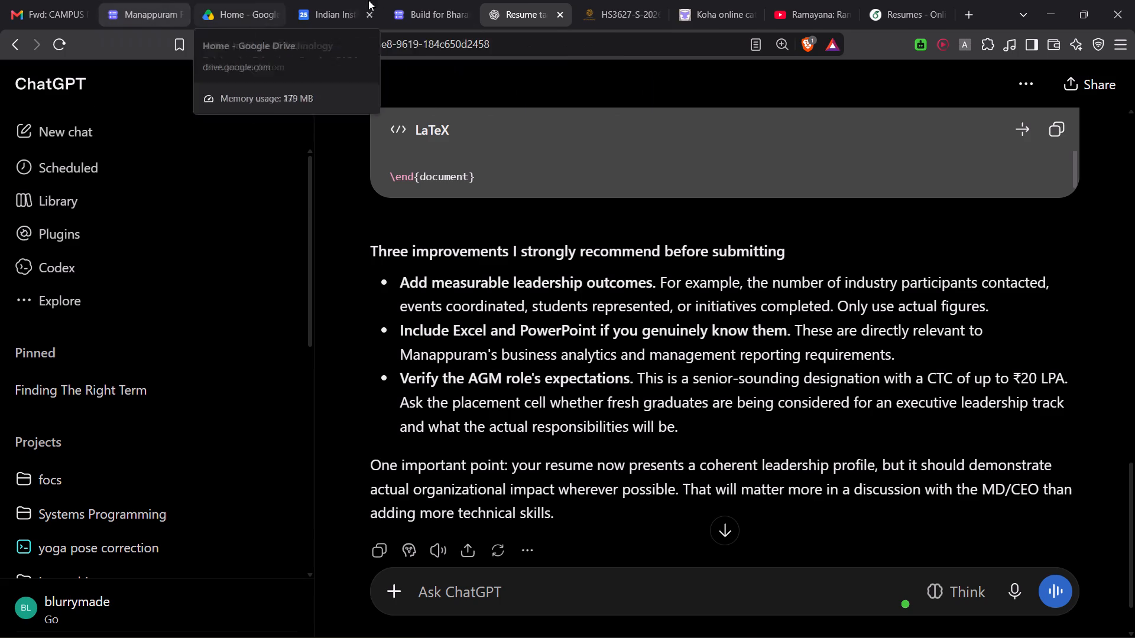
Switch to the Resumes project in Overleaf and create a new file named manapuram.tex.
{"action": "left_click", "coordinate": [882, 0]}
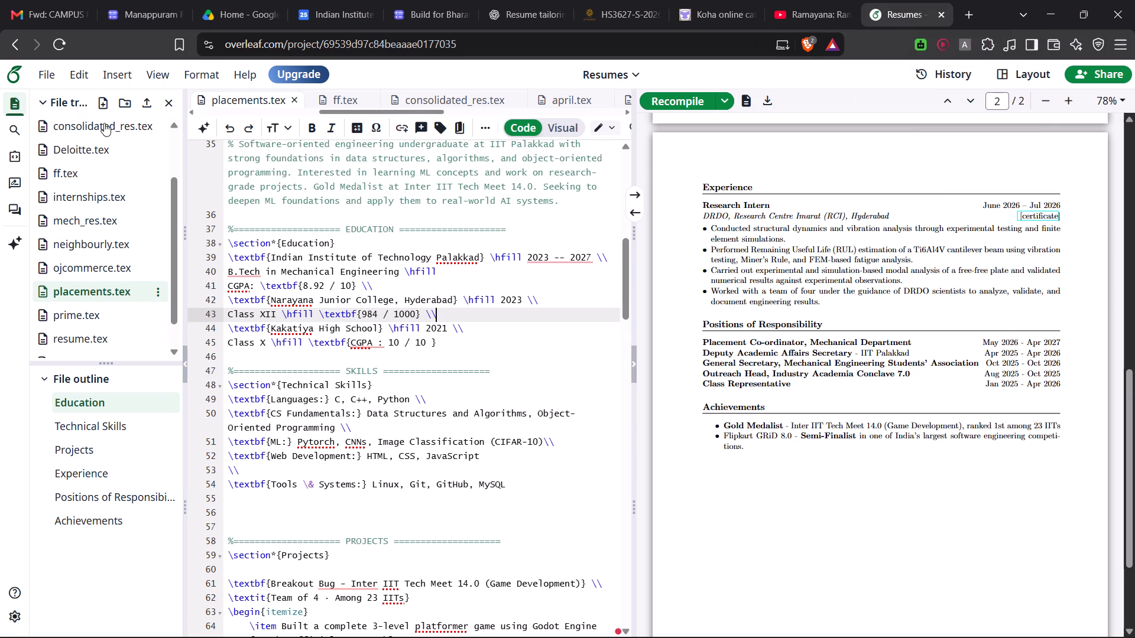
{"action": "left_click", "coordinate": [103, 104]}
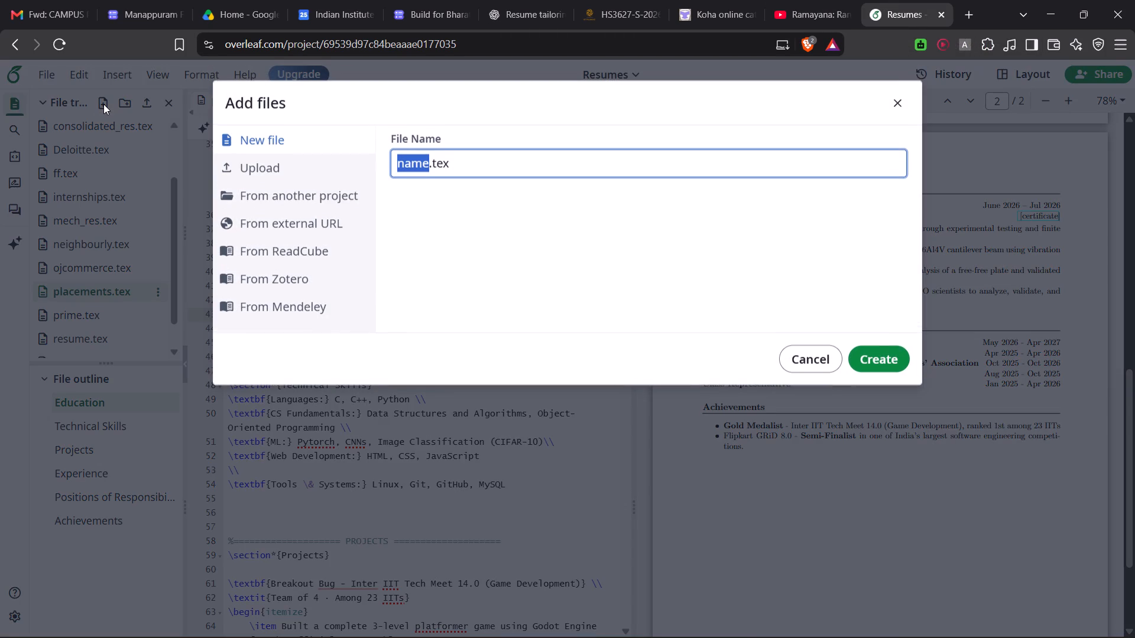
{"action": "type", "text": "manapuram"}
{"action": "key", "text": "Return"}
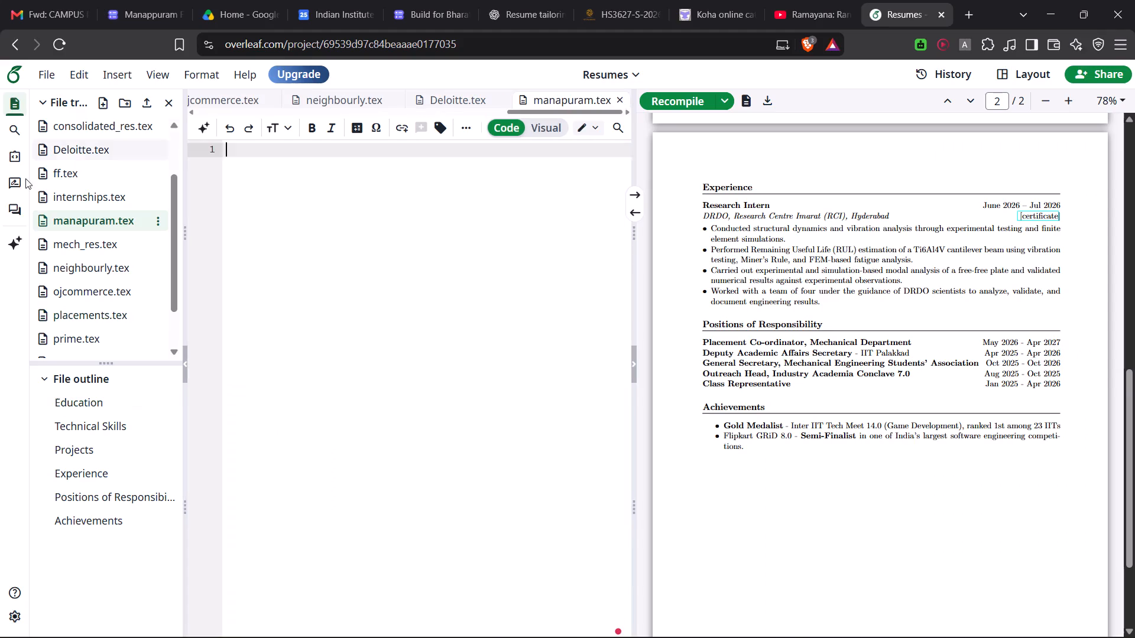
Paste the copied LaTeX resume into the empty manapuram.tex and recompile it.
{"action": "key", "text": "ctrl+v"}
{"action": "key", "text": "ctrl+Return"}
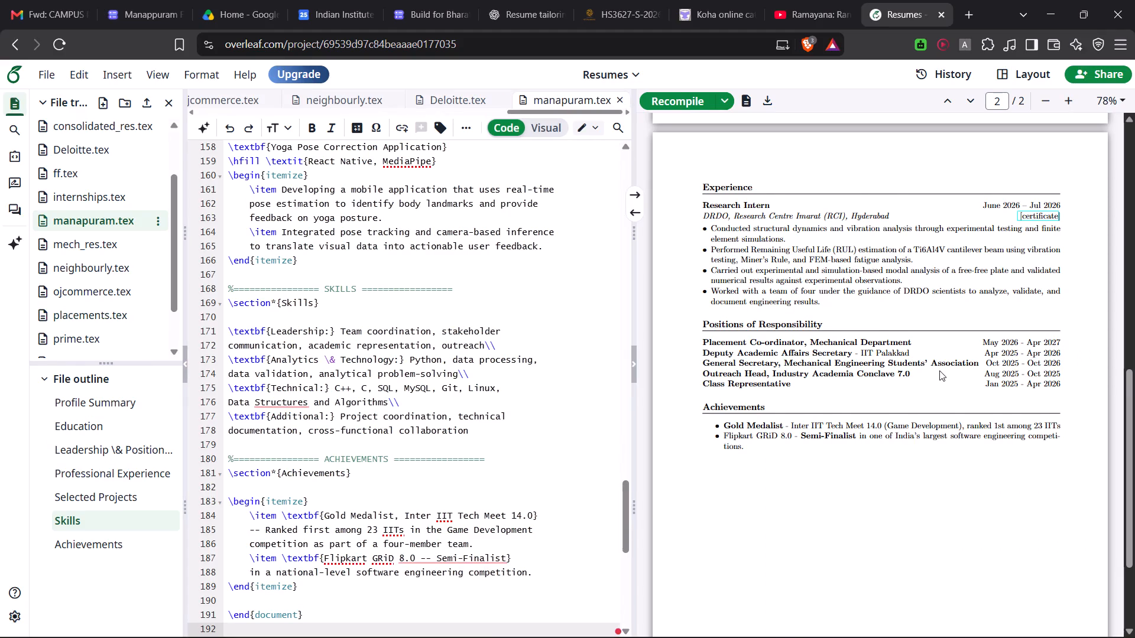
Review both pages of the compiled manapuram.tex resume, including the positions of responsibility, experience, projects, skills and achievements.
{"action": "scroll", "coordinate": [939, 370], "scroll_direction": "up", "scroll_amount": 14}
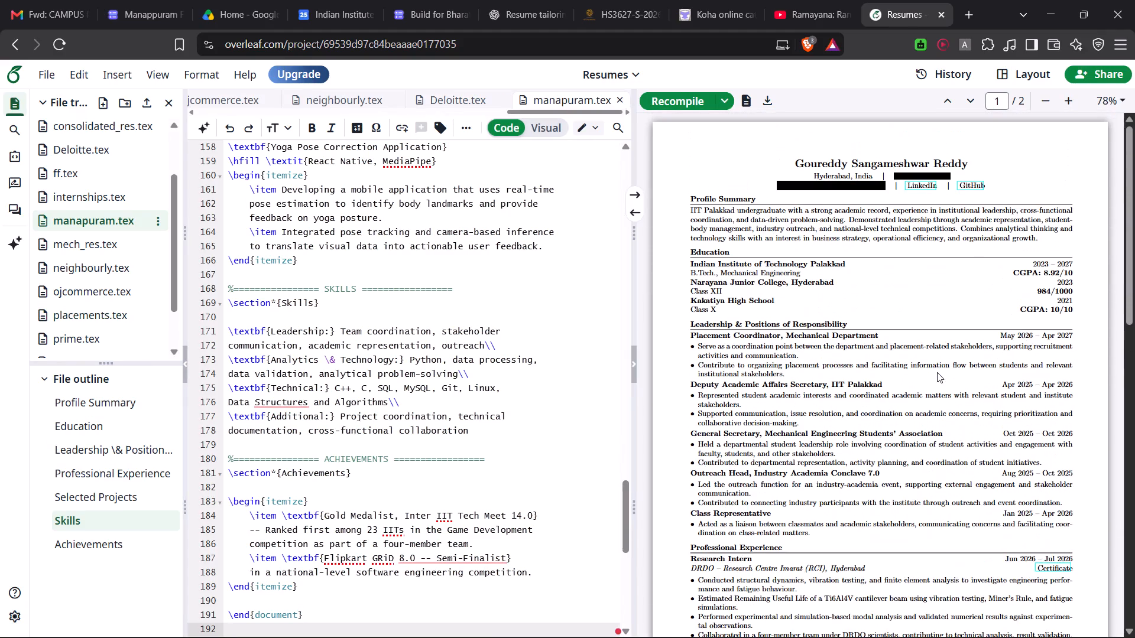
{"action": "scroll", "coordinate": [974, 418], "scroll_direction": "down", "scroll_amount": 5}
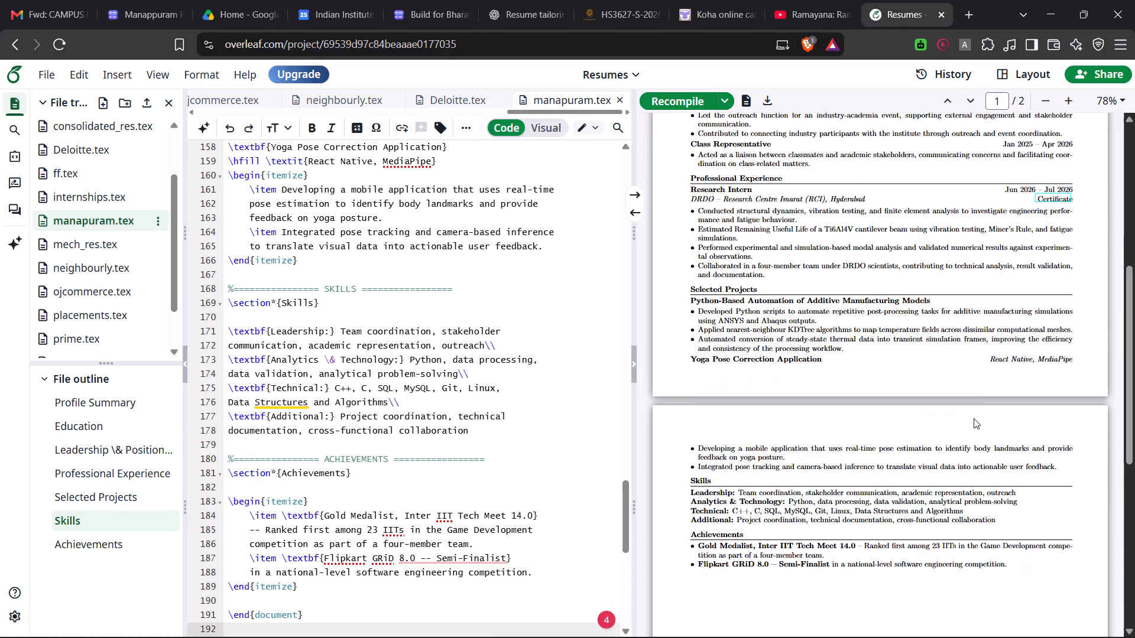
{"action": "scroll", "coordinate": [967, 425], "scroll_direction": "up", "scroll_amount": 4}
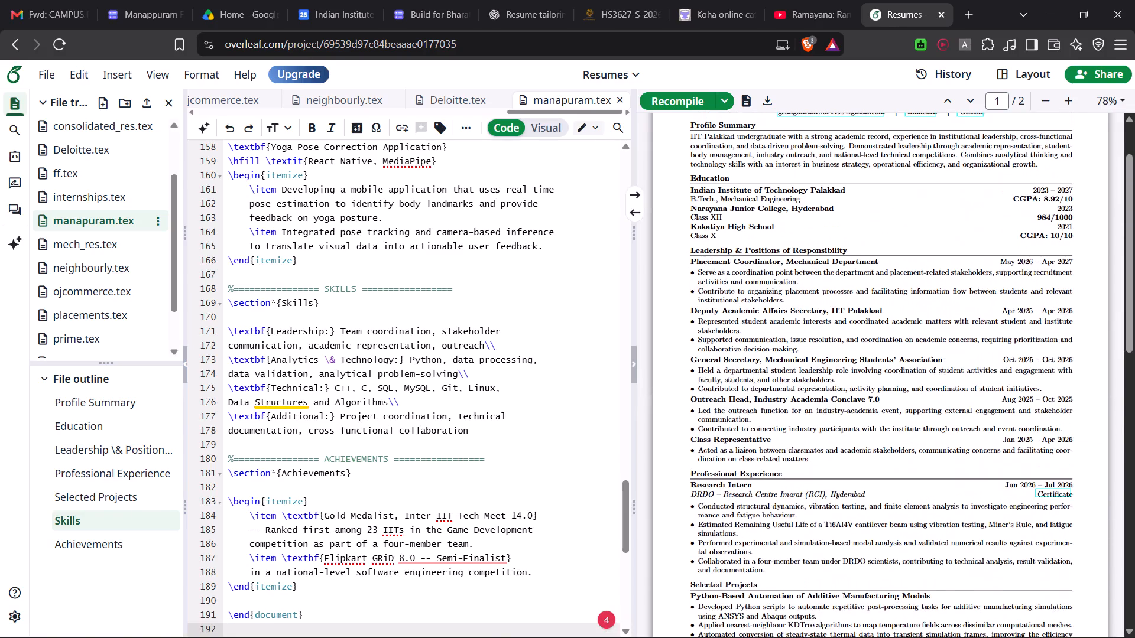
{"action": "scroll", "coordinate": [967, 425], "scroll_direction": "up", "scroll_amount": 1}
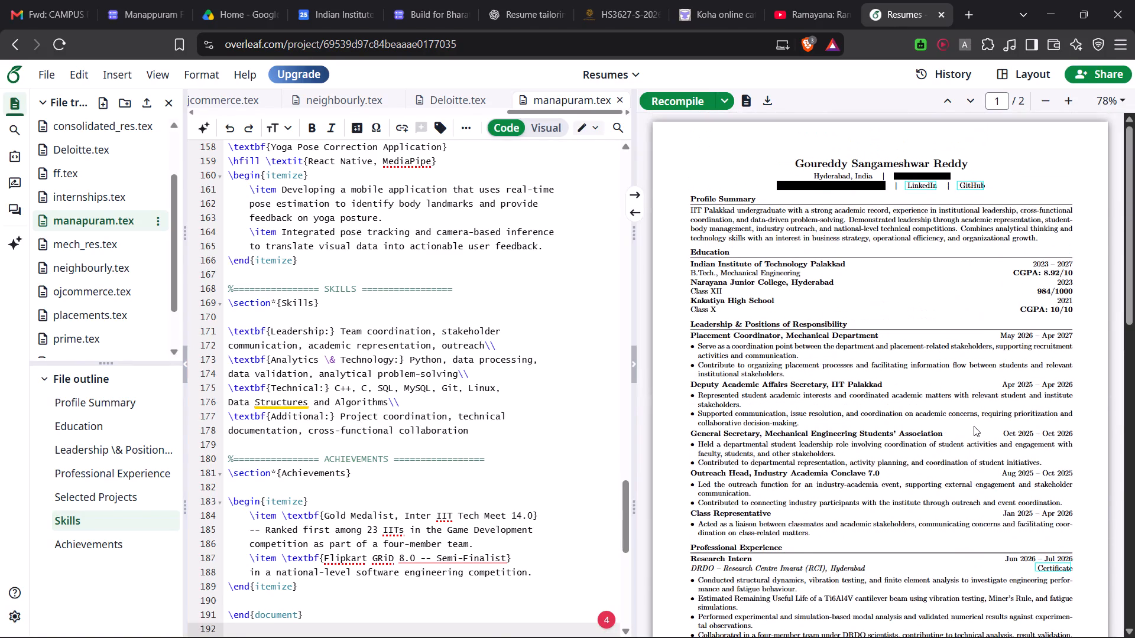
{"action": "scroll", "coordinate": [977, 426], "scroll_direction": "down", "scroll_amount": 4}
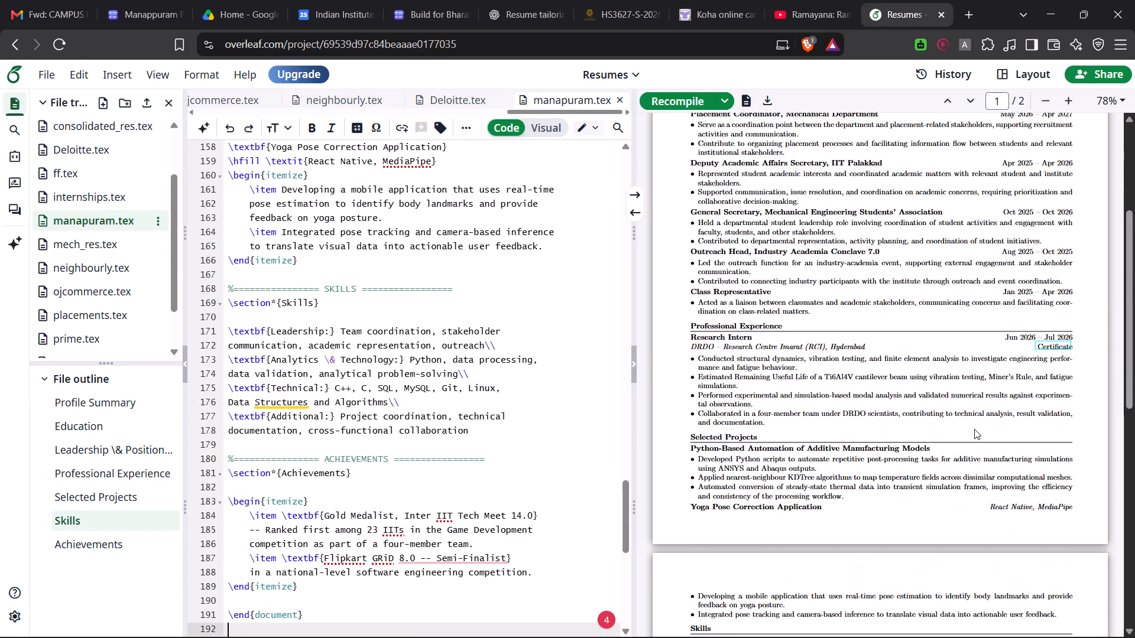
{"action": "scroll", "coordinate": [974, 429], "scroll_direction": "down", "scroll_amount": 2}
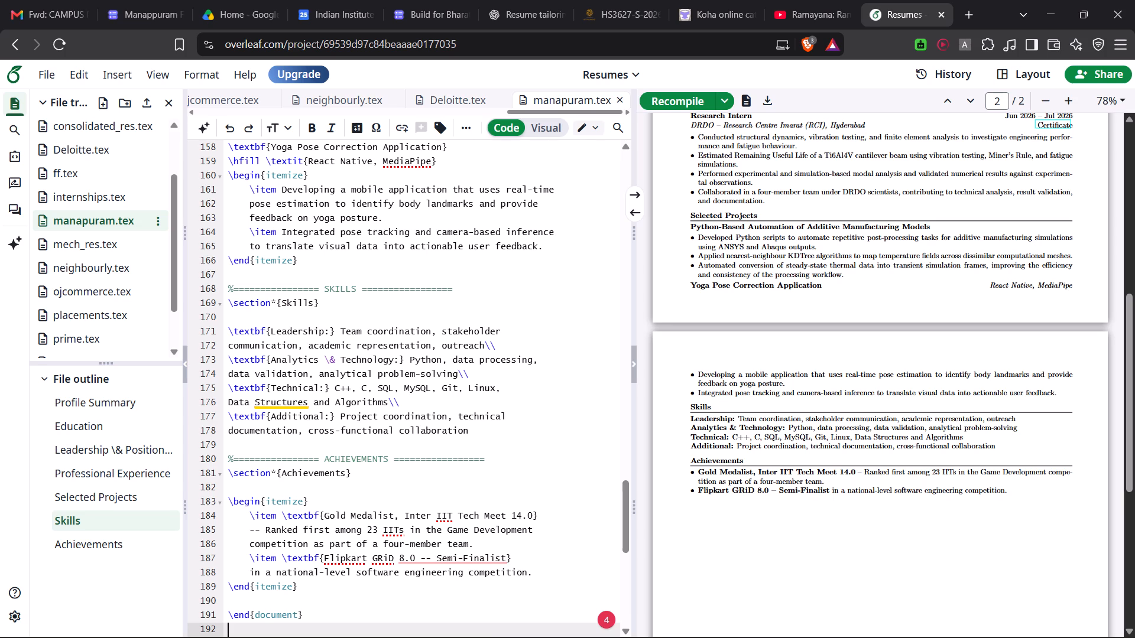
{"action": "scroll", "coordinate": [977, 455], "scroll_direction": "down", "scroll_amount": 1}
{"action": "scroll", "coordinate": [977, 455], "scroll_direction": "up", "scroll_amount": 4}
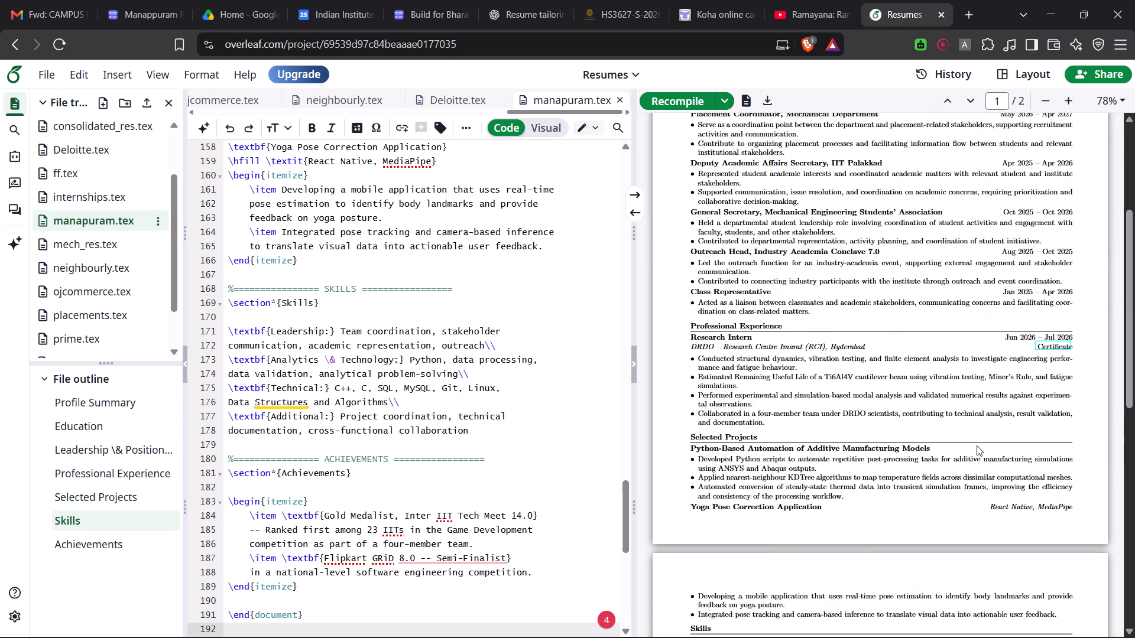
{"action": "scroll", "coordinate": [977, 445], "scroll_direction": "up", "scroll_amount": 2}
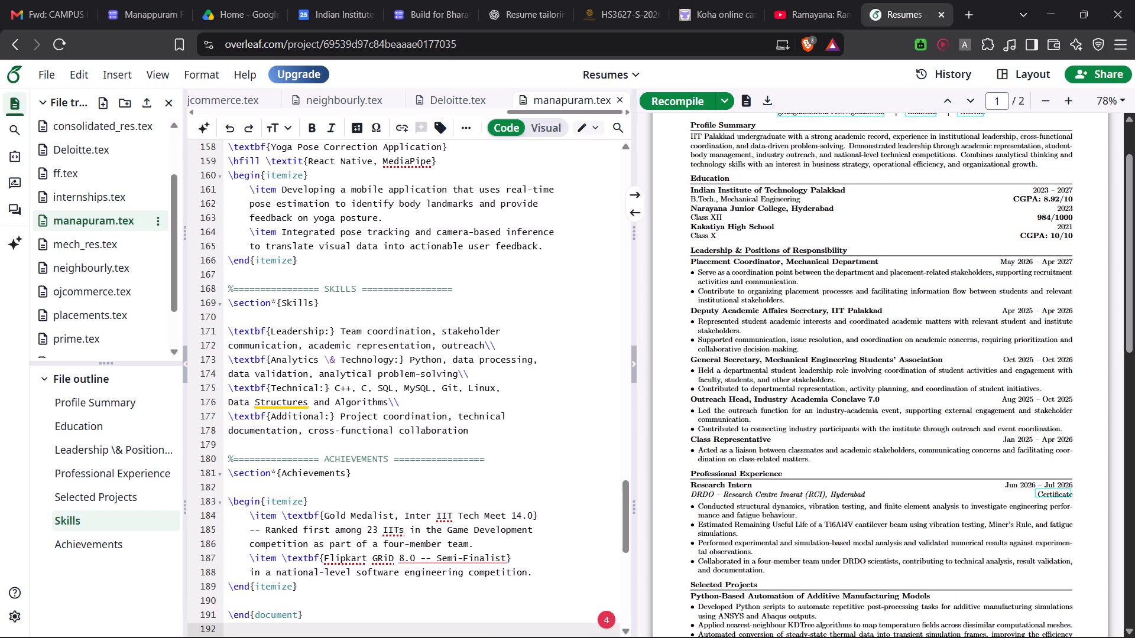
{"action": "scroll", "coordinate": [971, 366], "scroll_direction": "down", "scroll_amount": 9}
{"action": "scroll", "coordinate": [974, 364], "scroll_direction": "up", "scroll_amount": 6}
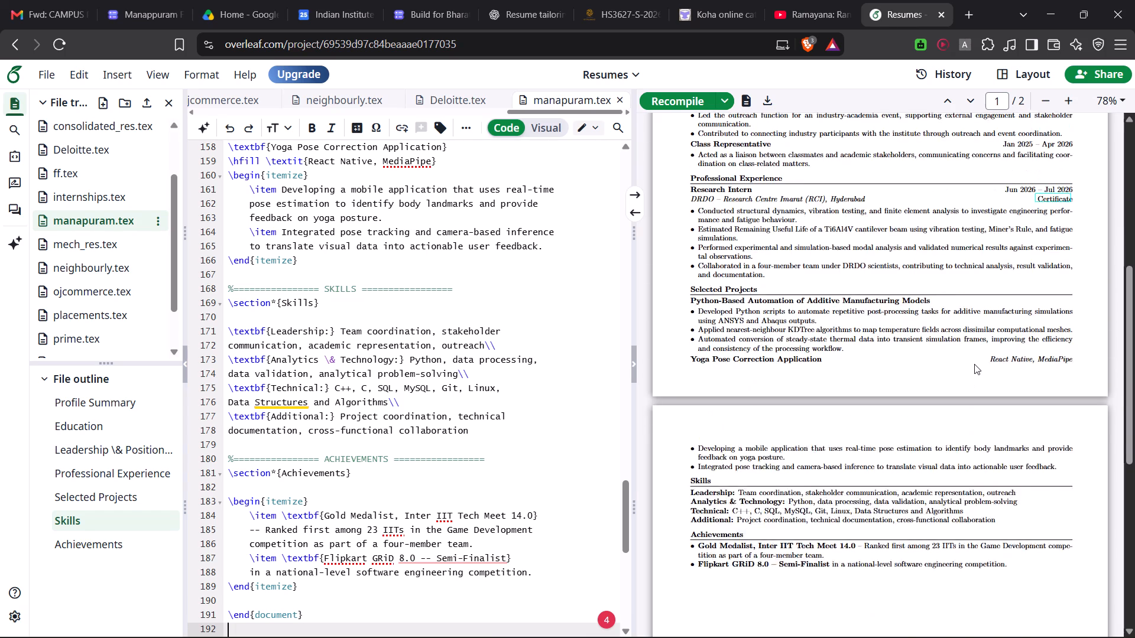
{"action": "scroll", "coordinate": [974, 364], "scroll_direction": "up", "scroll_amount": 2}
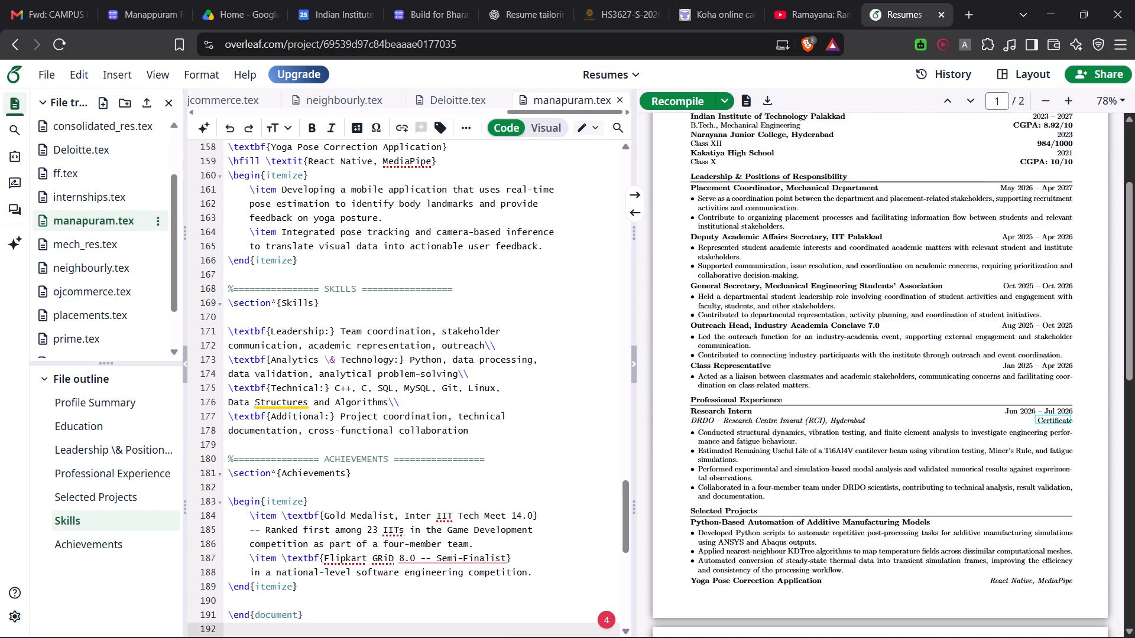
{"action": "double_click", "coordinate": [708, 513]}
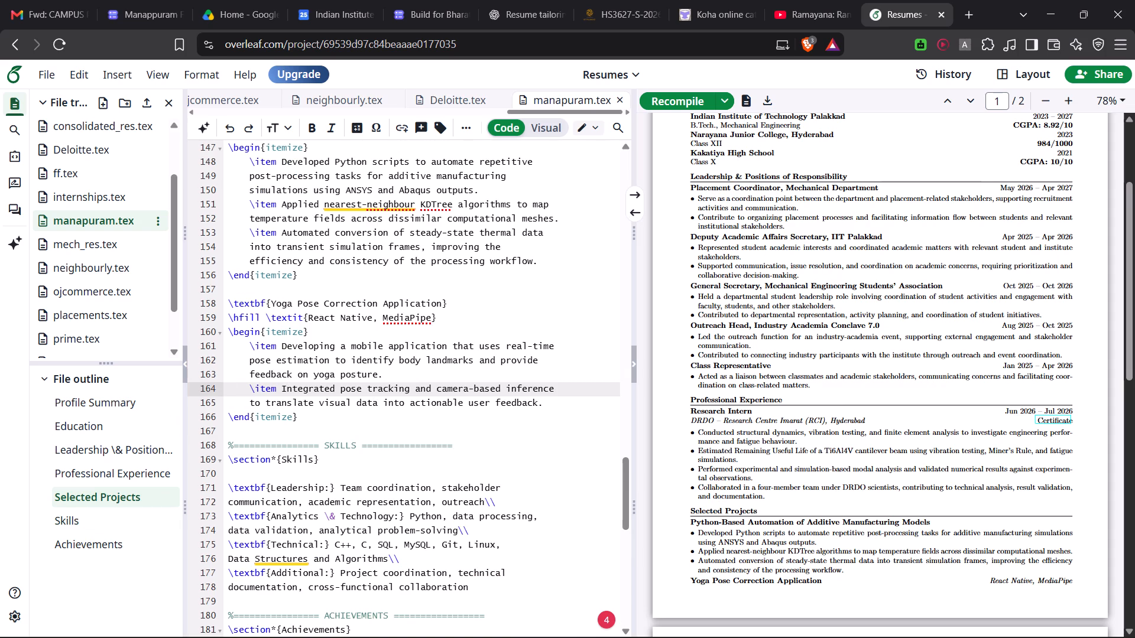
{"action": "scroll", "coordinate": [404, 423], "scroll_direction": "up", "scroll_amount": 4}
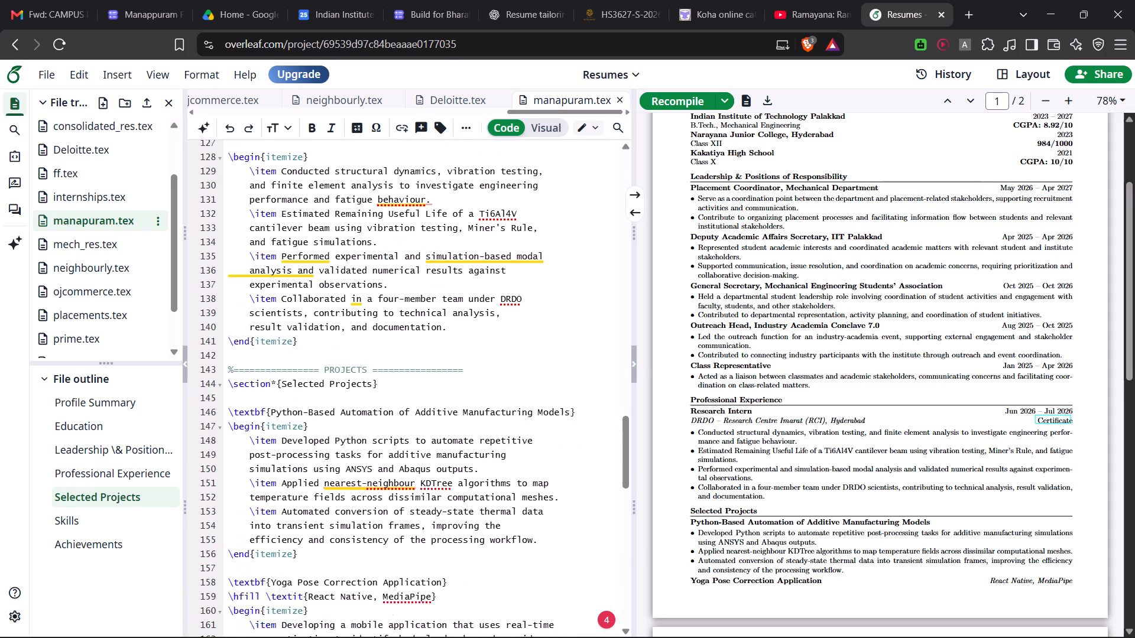
{"action": "scroll", "coordinate": [404, 423], "scroll_direction": "up", "scroll_amount": 1}
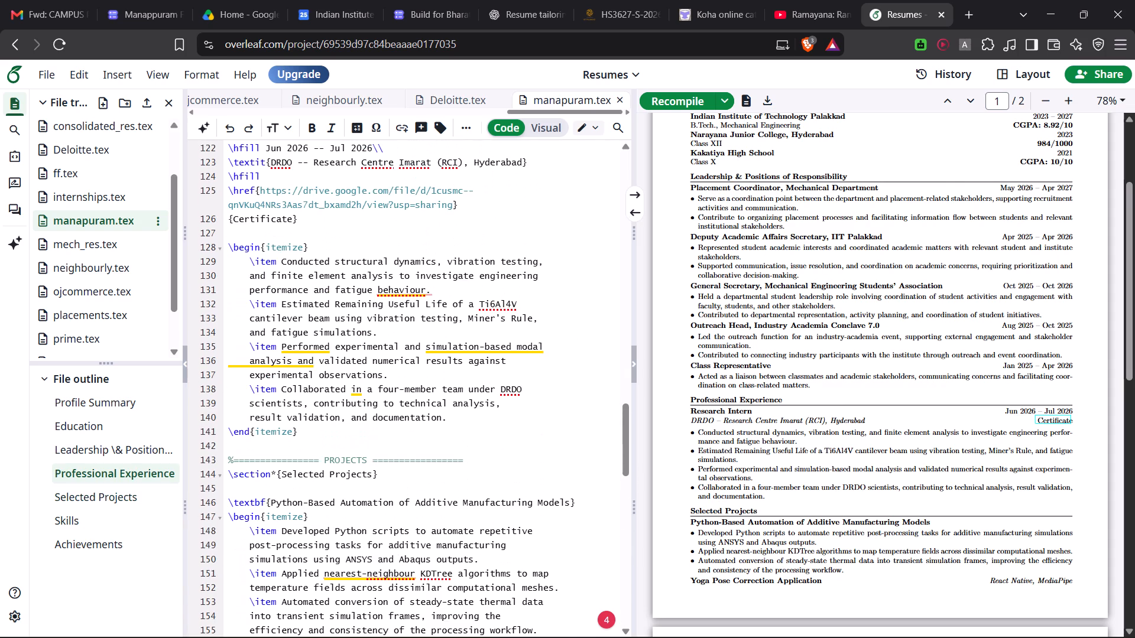
{"action": "double_click", "coordinate": [305, 478]}
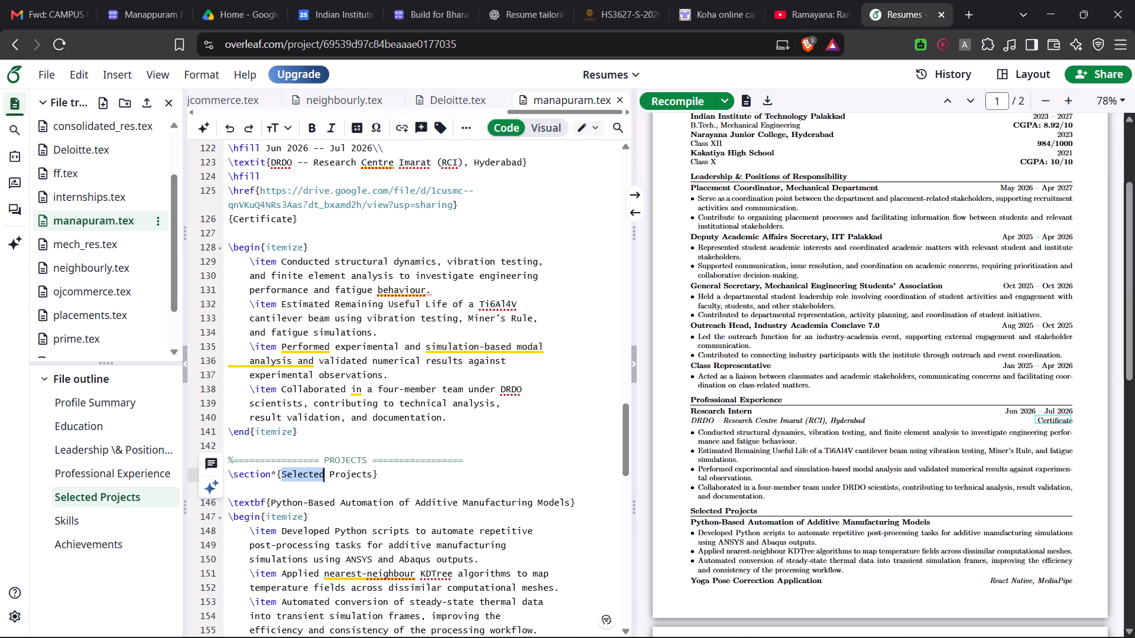
{"action": "key", "text": "BackSpace"}
{"action": "key", "text": "Delete"}
{"action": "key", "text": "ctrl+apostrophe"}
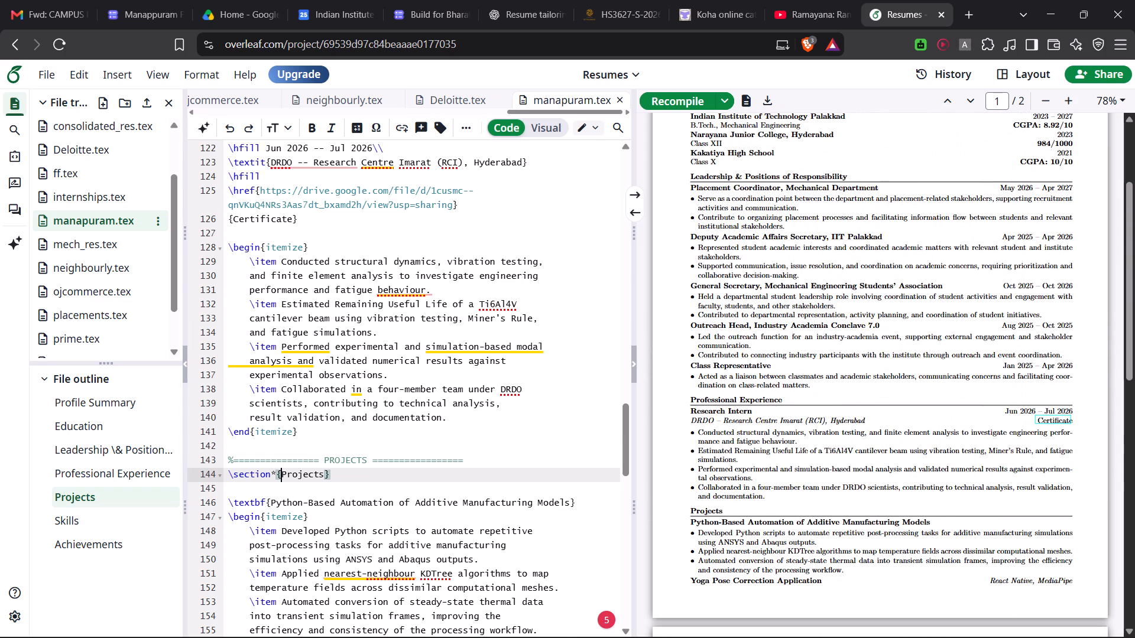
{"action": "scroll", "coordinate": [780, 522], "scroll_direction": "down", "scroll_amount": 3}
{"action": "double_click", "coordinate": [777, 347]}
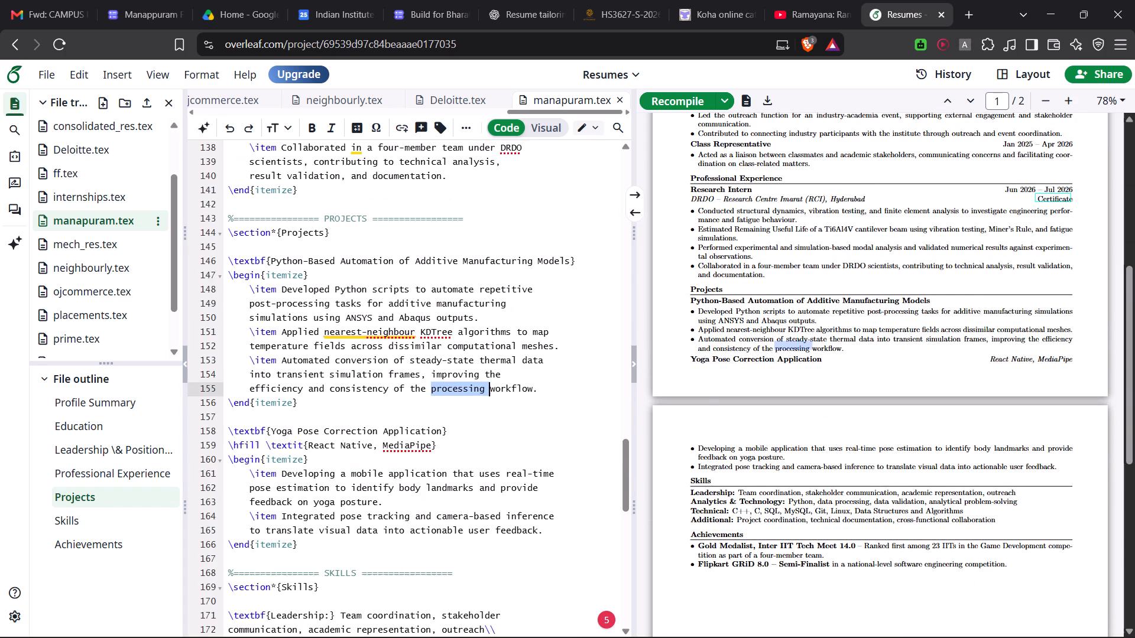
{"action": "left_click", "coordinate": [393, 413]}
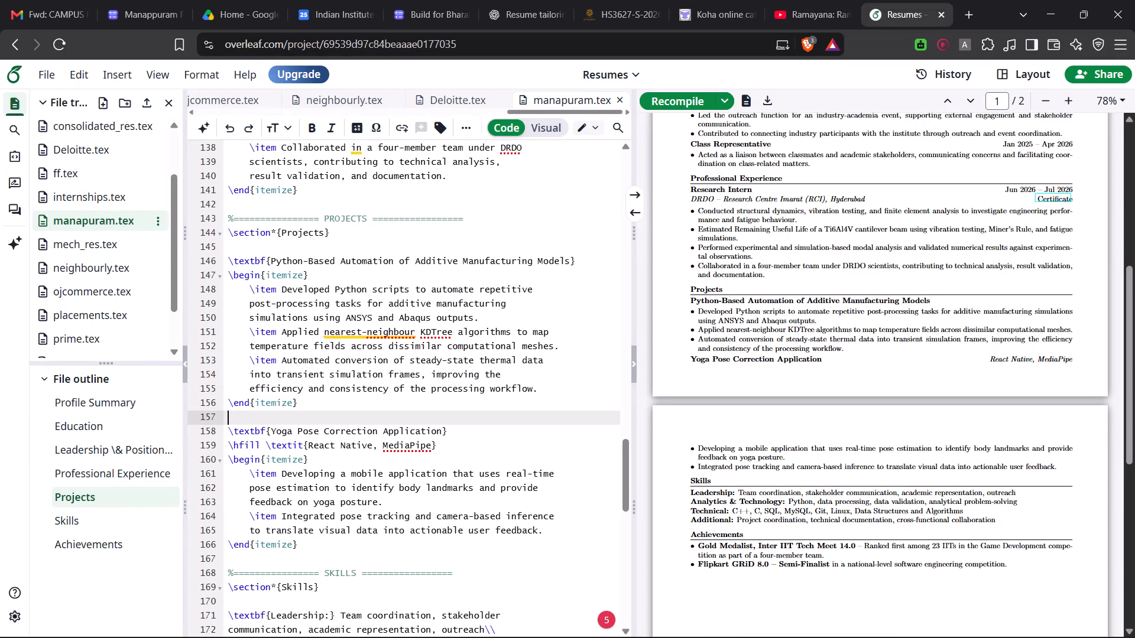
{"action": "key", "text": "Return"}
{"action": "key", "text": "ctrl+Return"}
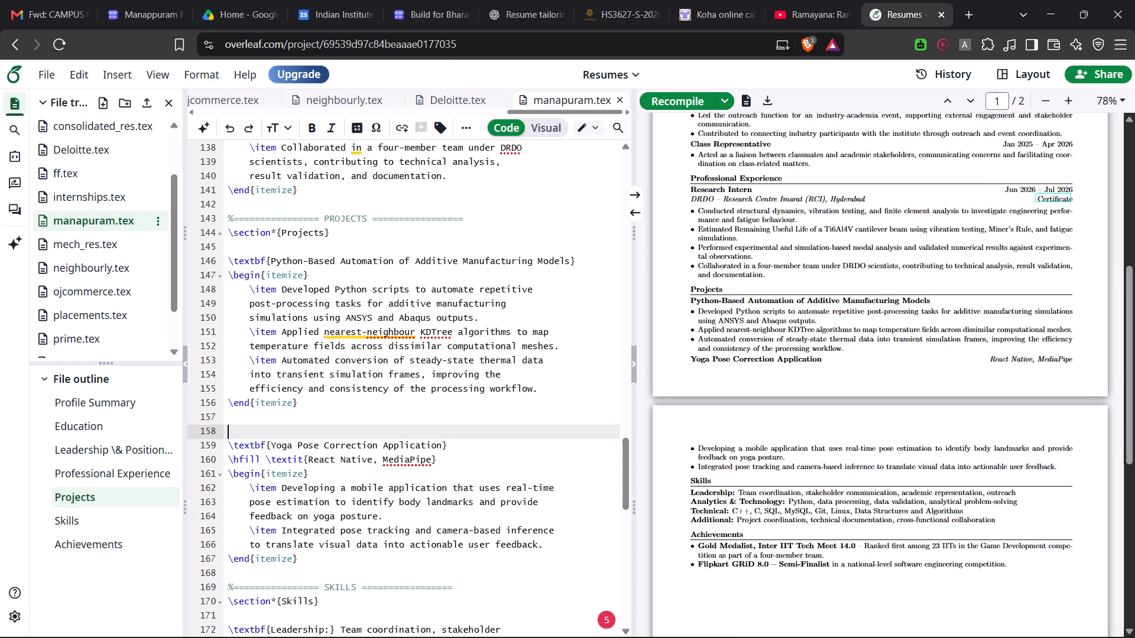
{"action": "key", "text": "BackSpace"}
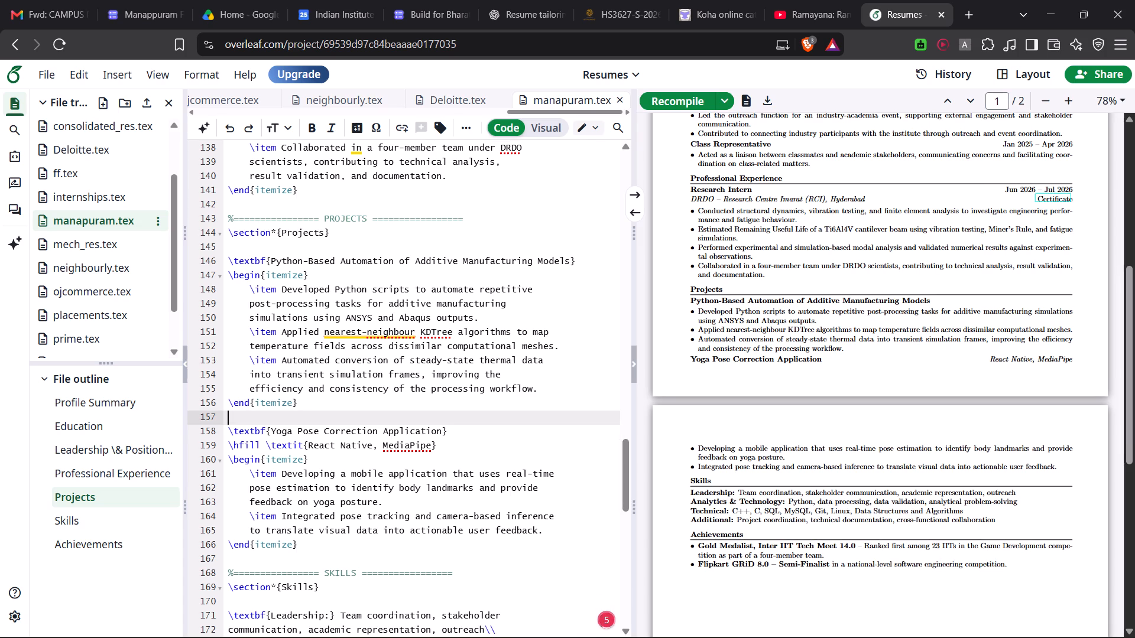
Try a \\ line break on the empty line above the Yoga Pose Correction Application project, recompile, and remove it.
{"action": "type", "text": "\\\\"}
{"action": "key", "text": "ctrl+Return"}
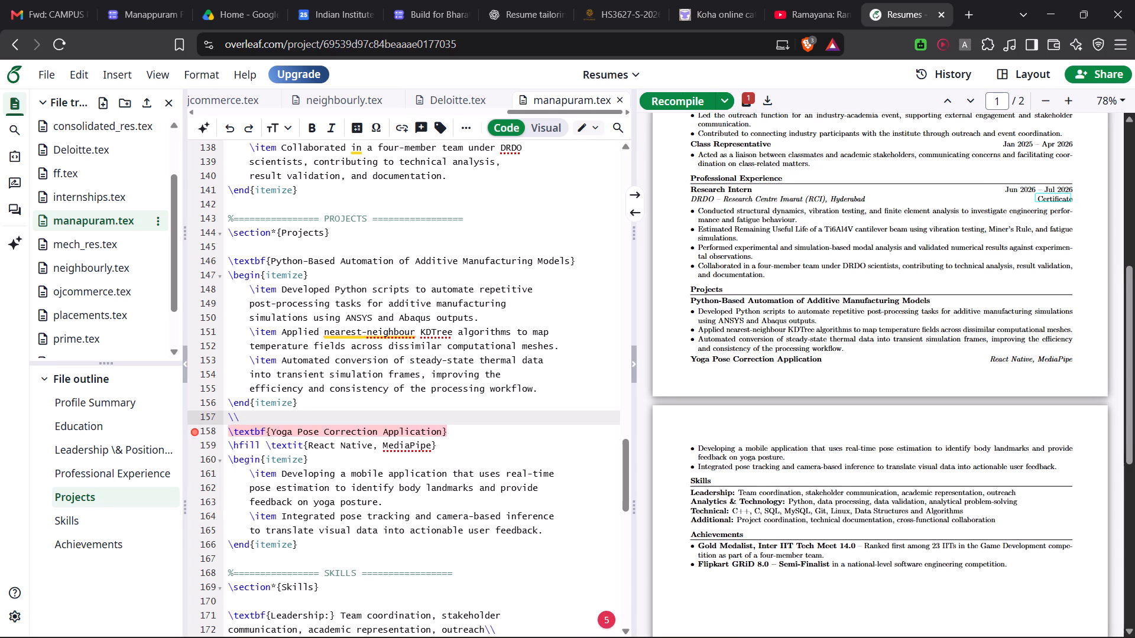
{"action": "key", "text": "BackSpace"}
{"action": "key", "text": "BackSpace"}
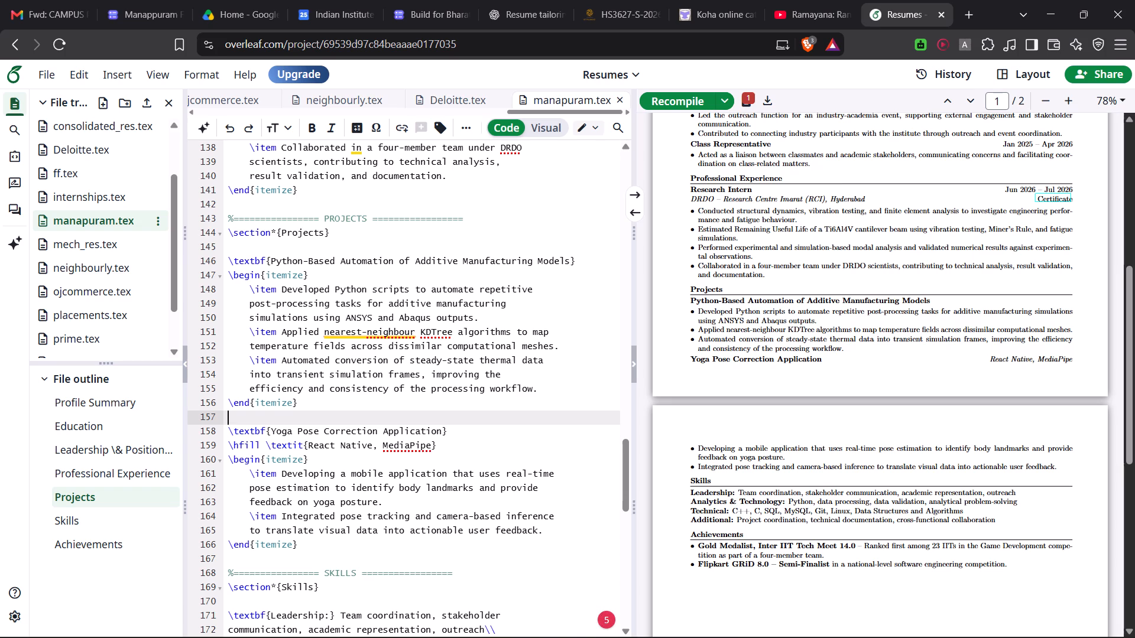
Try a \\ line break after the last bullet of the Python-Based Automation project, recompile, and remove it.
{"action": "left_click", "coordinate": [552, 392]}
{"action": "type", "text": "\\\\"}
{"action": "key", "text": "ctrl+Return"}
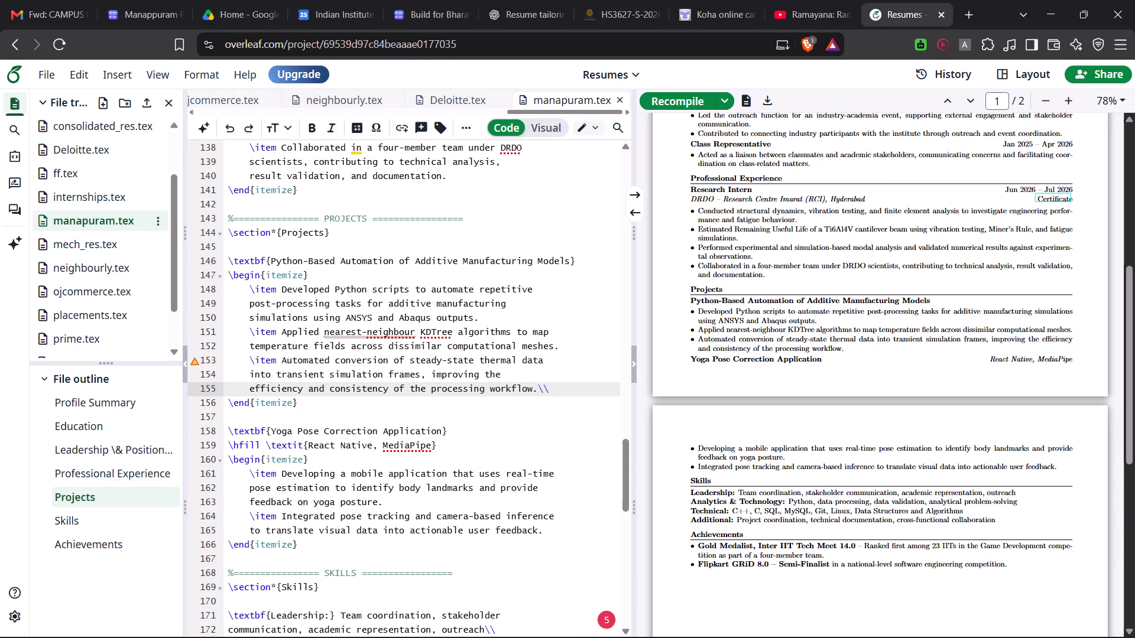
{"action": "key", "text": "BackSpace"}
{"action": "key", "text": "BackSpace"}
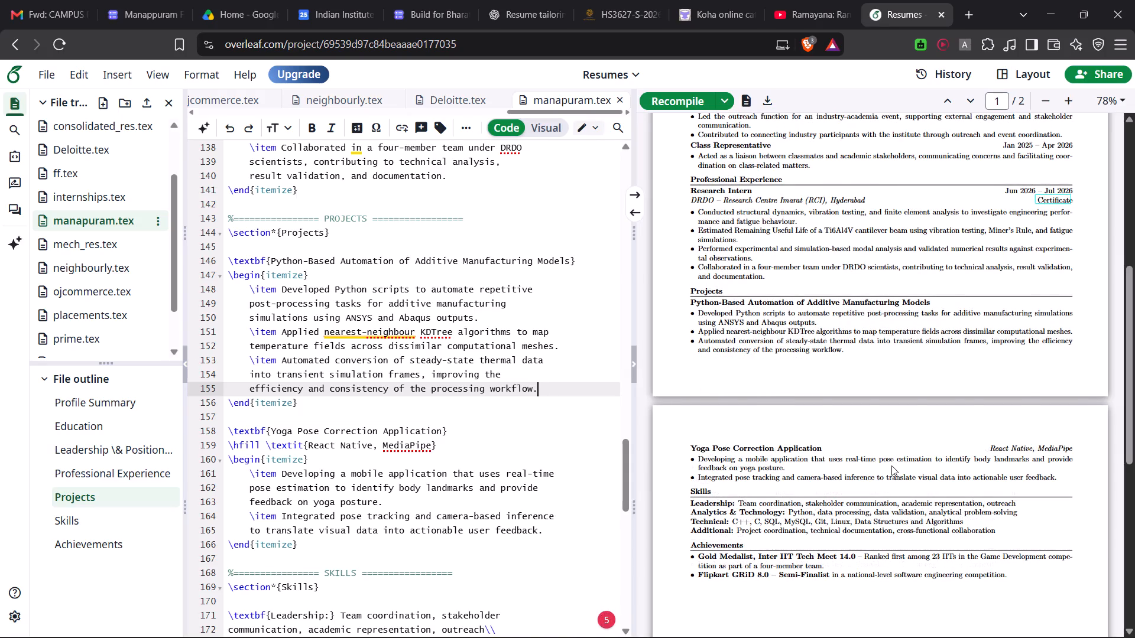
Delete the "Additional" entry on project coordination, technical documentation and cross-functional collaboration from the Skills section.
{"action": "scroll", "coordinate": [891, 466], "scroll_direction": "up", "scroll_amount": 9}
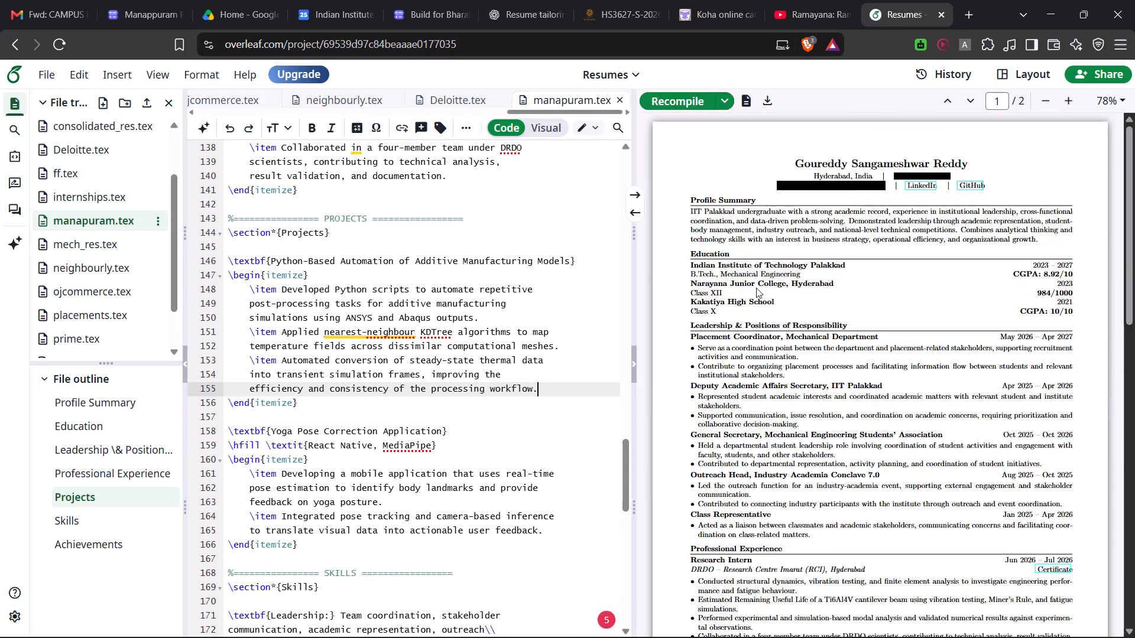
{"action": "scroll", "coordinate": [799, 327], "scroll_direction": "down", "scroll_amount": 9}
{"action": "scroll", "coordinate": [799, 334], "scroll_direction": "up", "scroll_amount": 2}
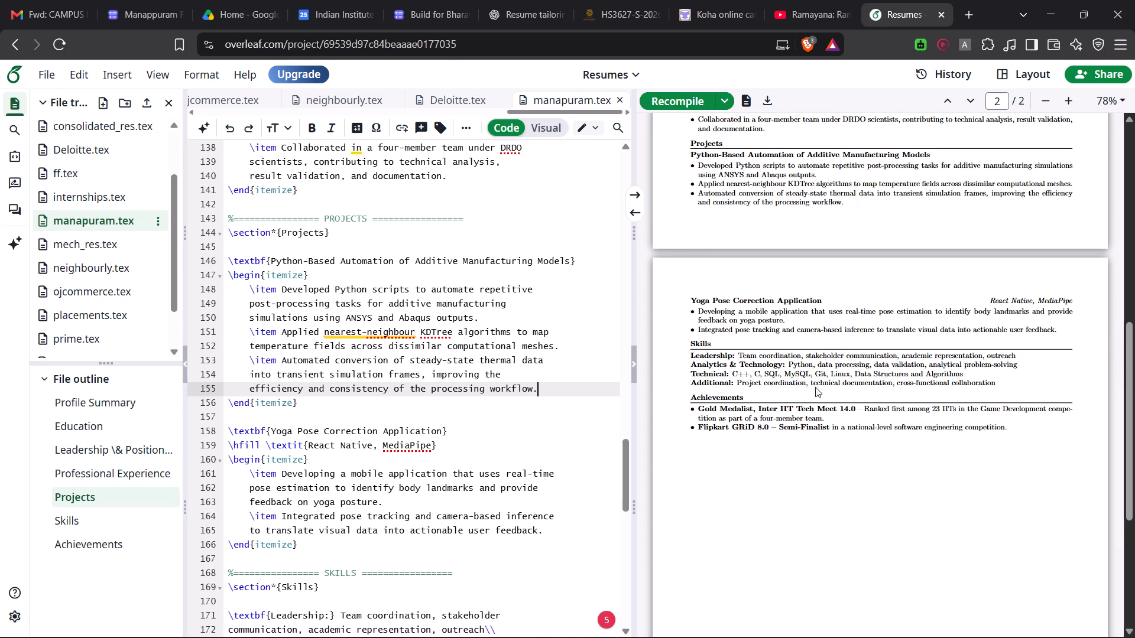
{"action": "double_click", "coordinate": [951, 383]}
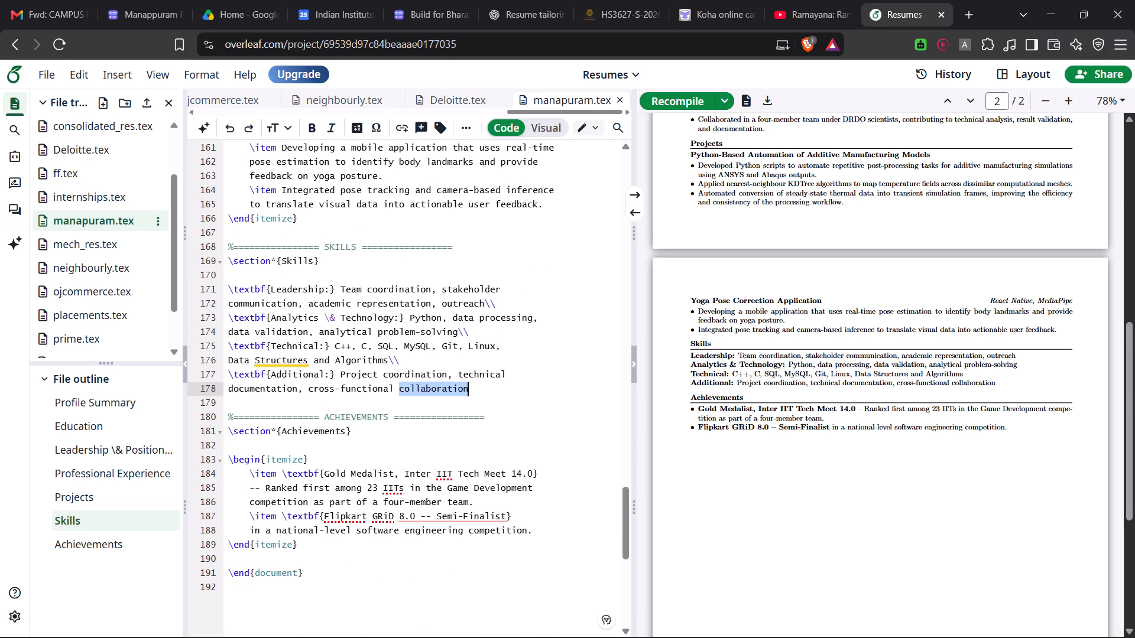
{"action": "left_click_drag", "start_coordinate": [495, 386], "coordinate": [157, 378]}
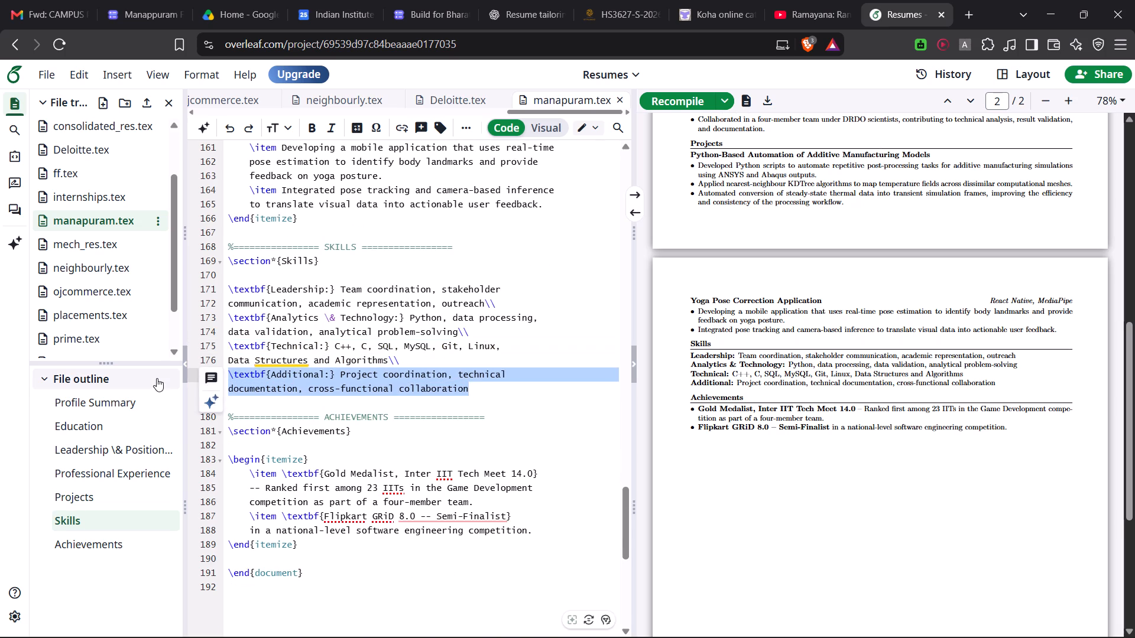
{"action": "key", "text": "BackSpace"}
{"action": "key", "text": "BackSpace"}
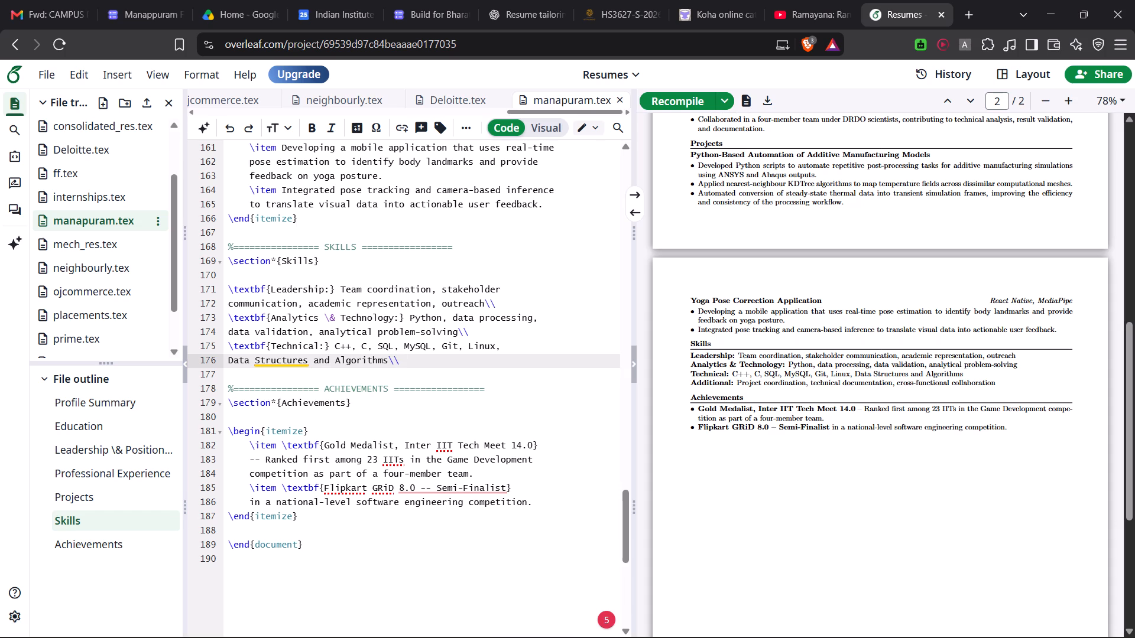
{"action": "left_click", "coordinate": [382, 362]}
{"action": "left_click", "coordinate": [458, 331]}
Add a \\ line break after the Research Intern's last bullet, ending "result validation, and documentation.", and recompile.
{"action": "scroll", "coordinate": [508, 326], "scroll_direction": "up", "scroll_amount": 1}
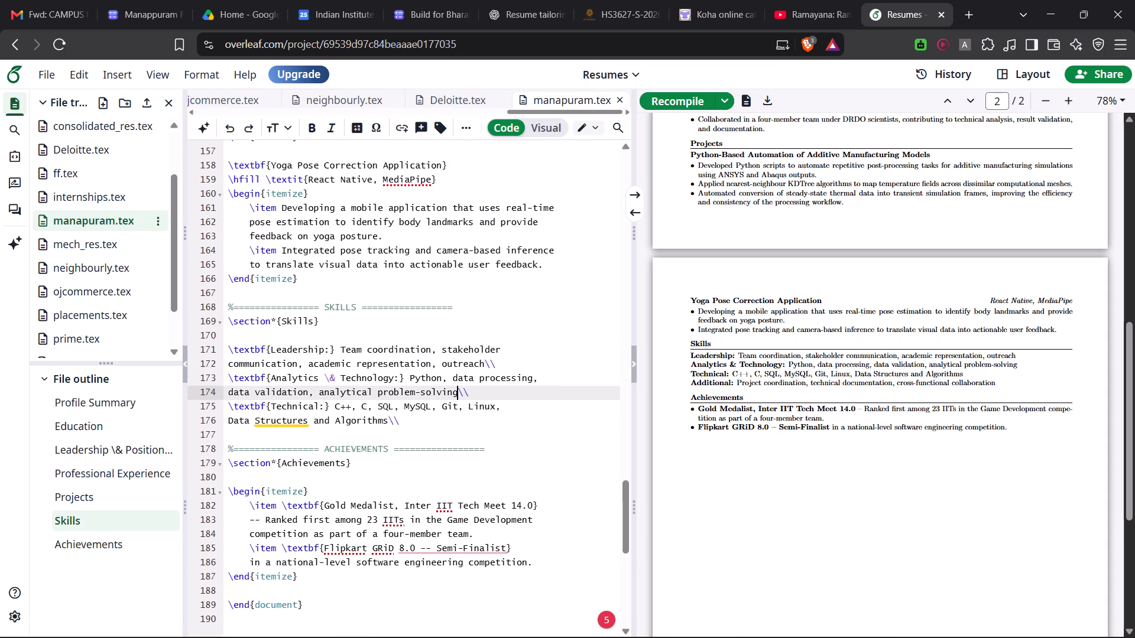
{"action": "scroll", "coordinate": [508, 327], "scroll_direction": "up", "scroll_amount": 3}
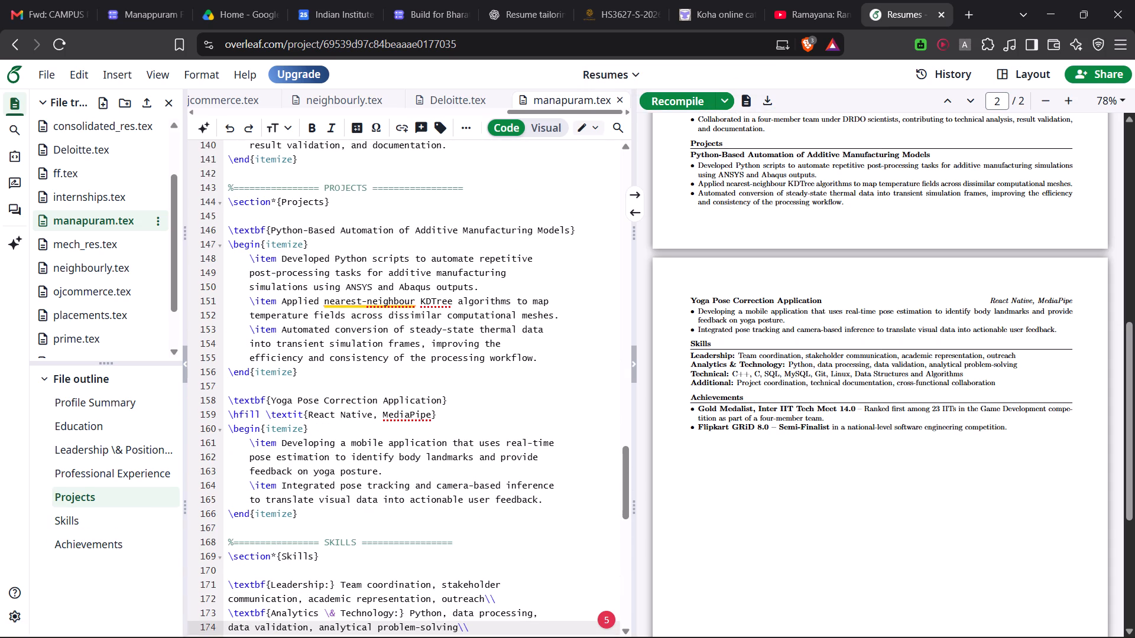
{"action": "left_click", "coordinate": [567, 359]}
{"action": "scroll", "coordinate": [566, 353], "scroll_direction": "up", "scroll_amount": 5}
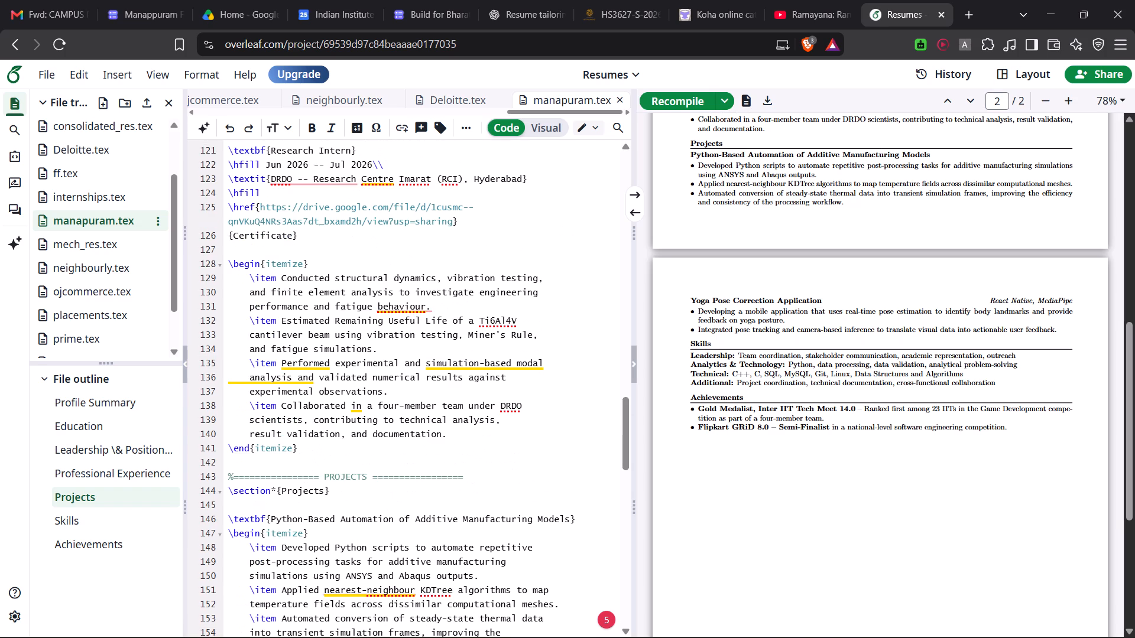
{"action": "scroll", "coordinate": [566, 353], "scroll_direction": "down", "scroll_amount": 4}
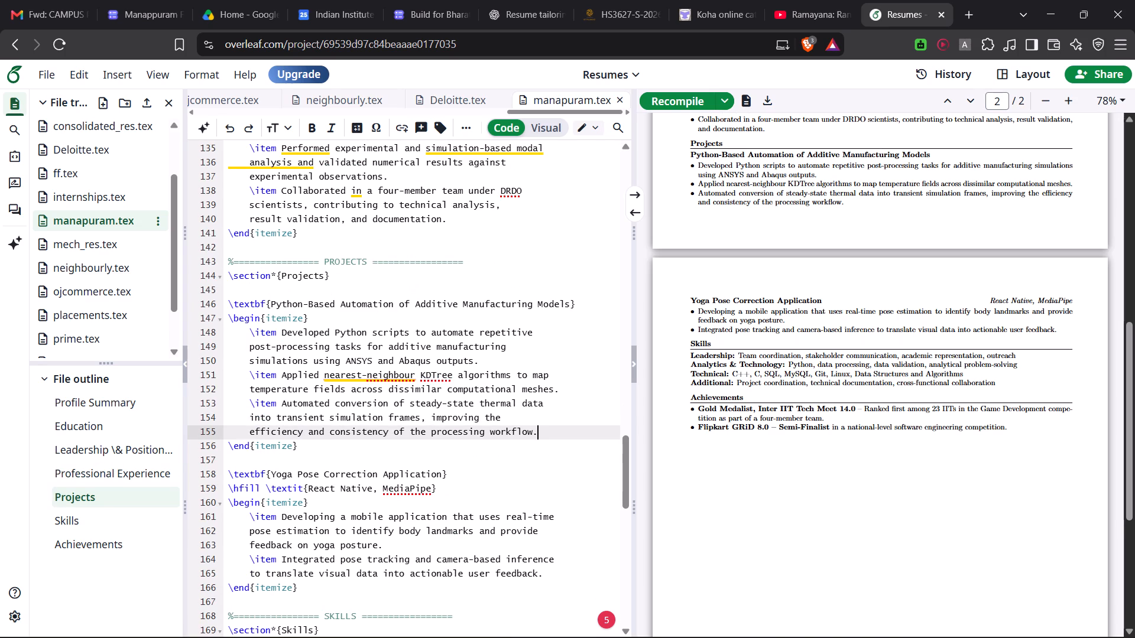
{"action": "left_click", "coordinate": [497, 222]}
{"action": "type", "text": "\\\\"}
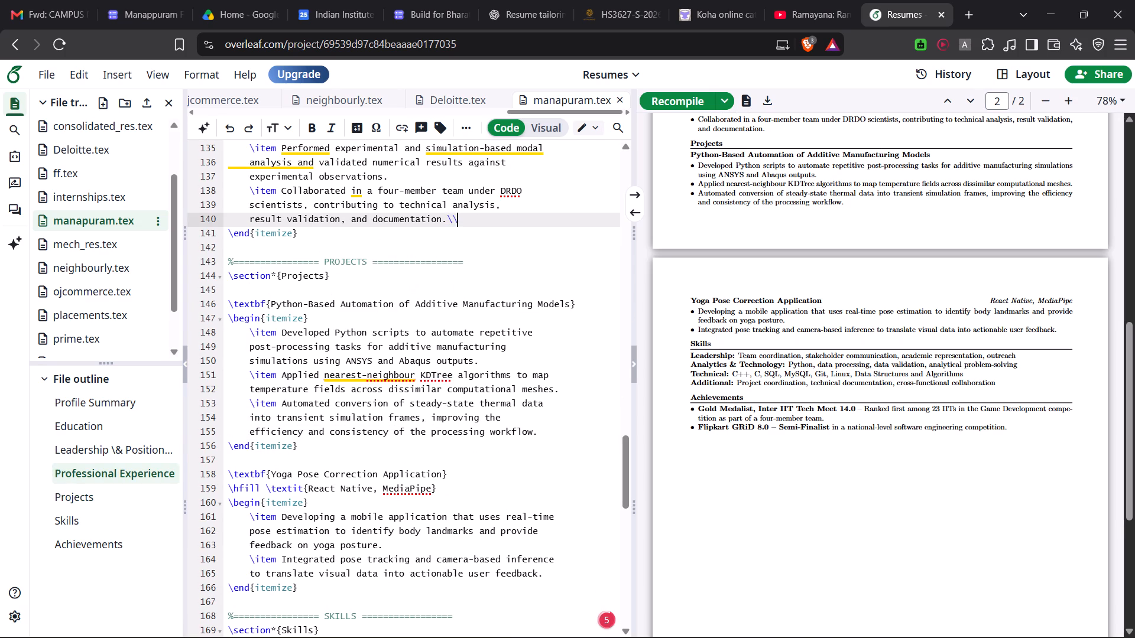
{"action": "key", "text": "ctrl+Return"}
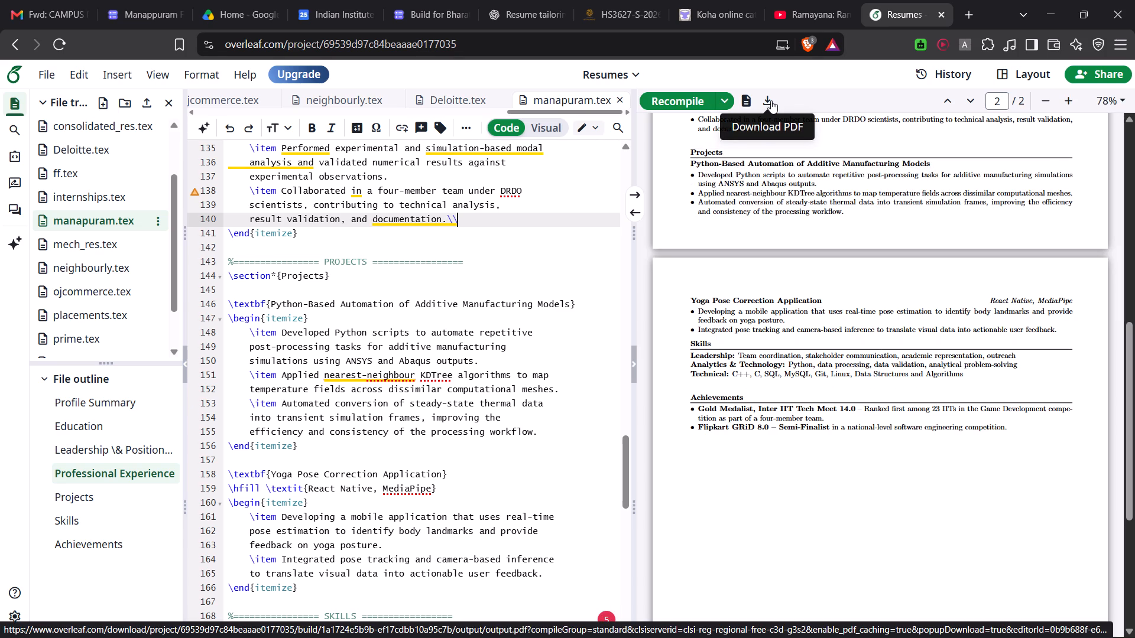
Copy the complete centred header block with the name and contact links from placements.tex.
{"action": "scroll", "coordinate": [757, 246], "scroll_direction": "up", "scroll_amount": 9}
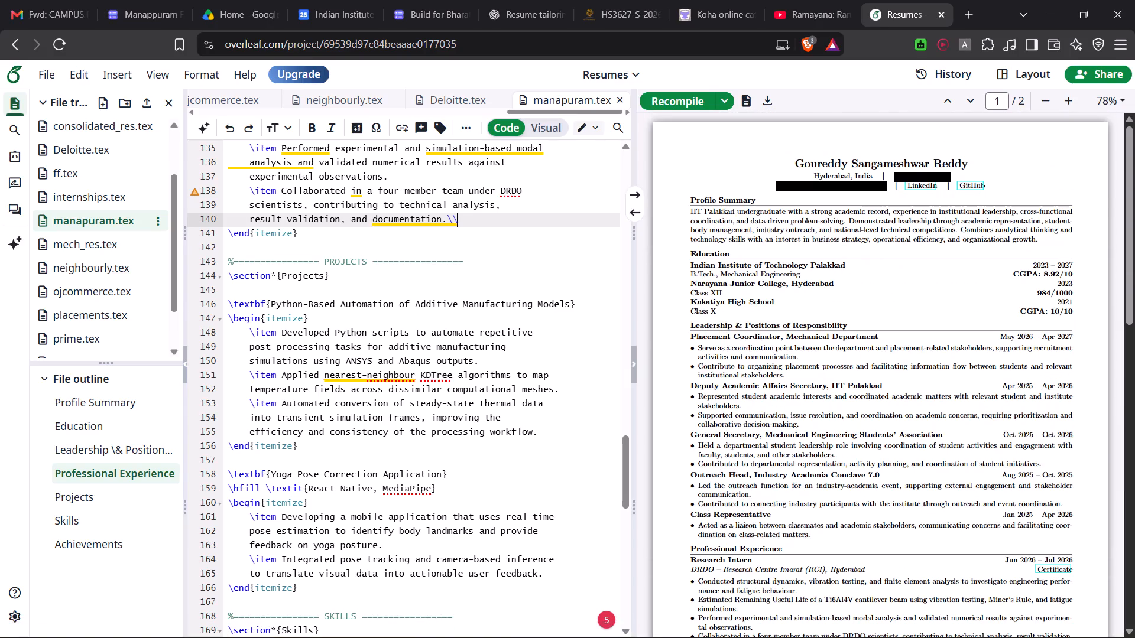
{"action": "scroll", "coordinate": [445, 330], "scroll_direction": "up", "scroll_amount": 13}
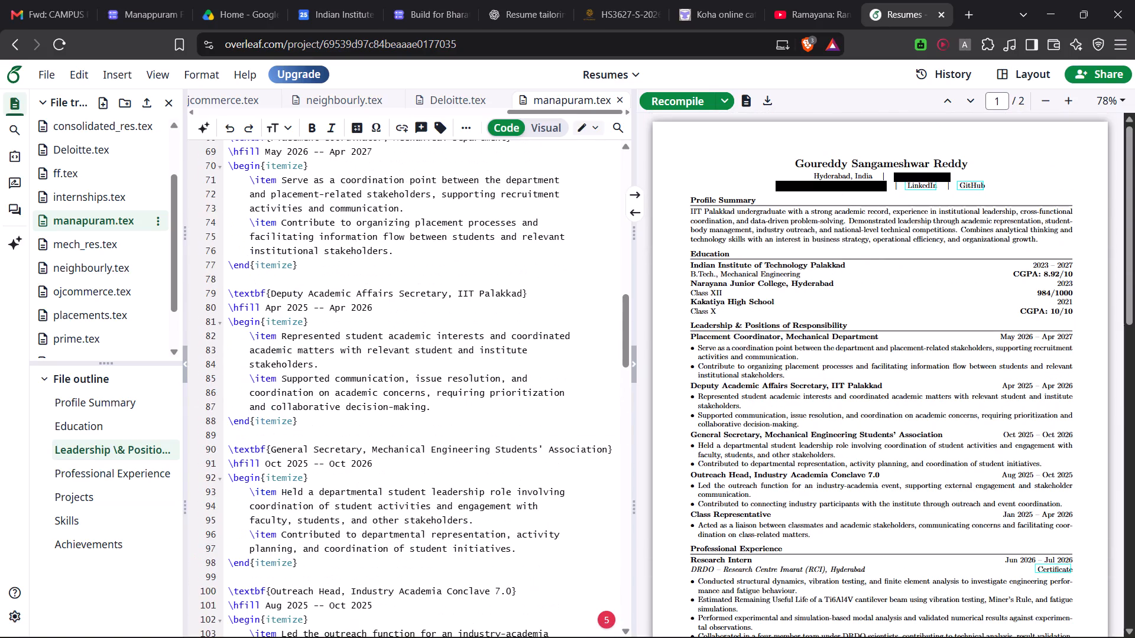
{"action": "scroll", "coordinate": [443, 328], "scroll_direction": "up", "scroll_amount": 12}
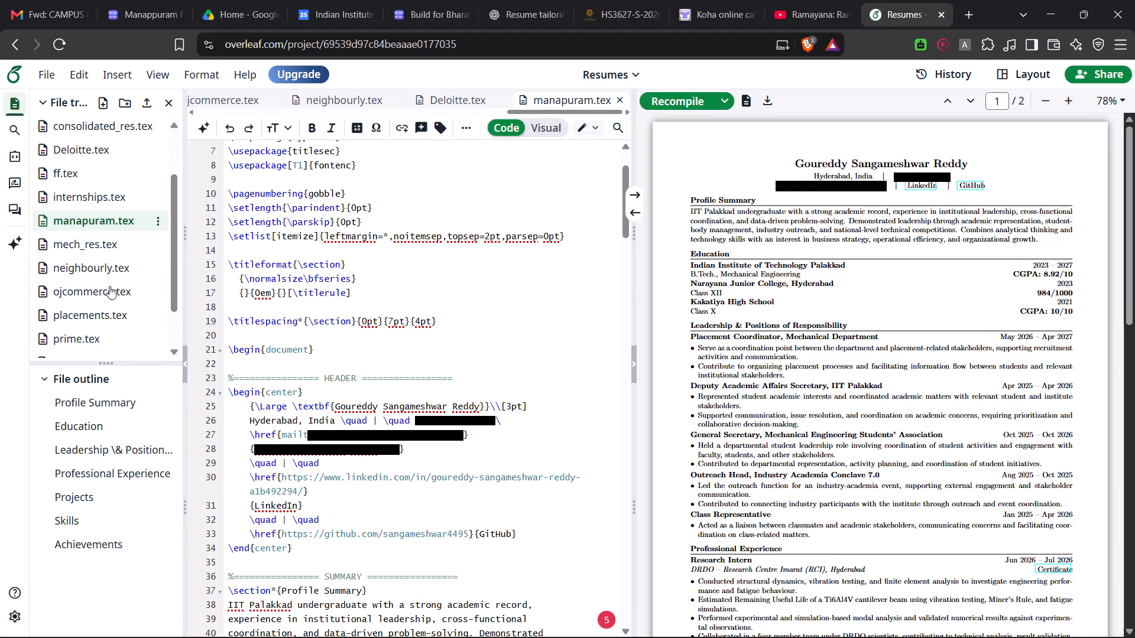
{"action": "left_click", "coordinate": [108, 315]}
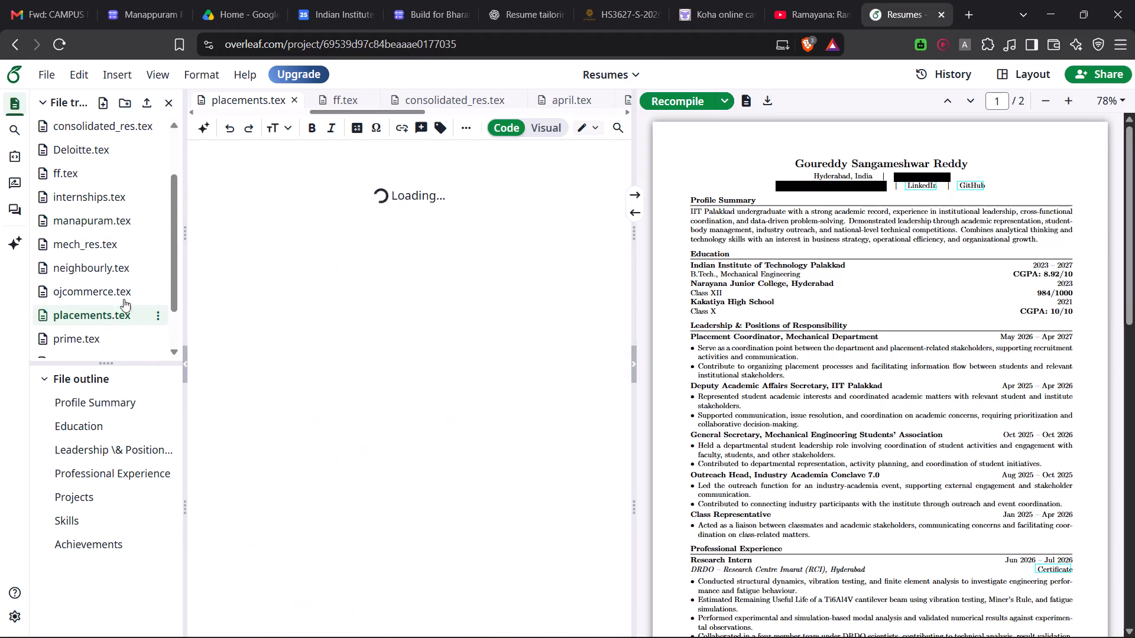
{"action": "scroll", "coordinate": [440, 333], "scroll_direction": "up", "scroll_amount": 5}
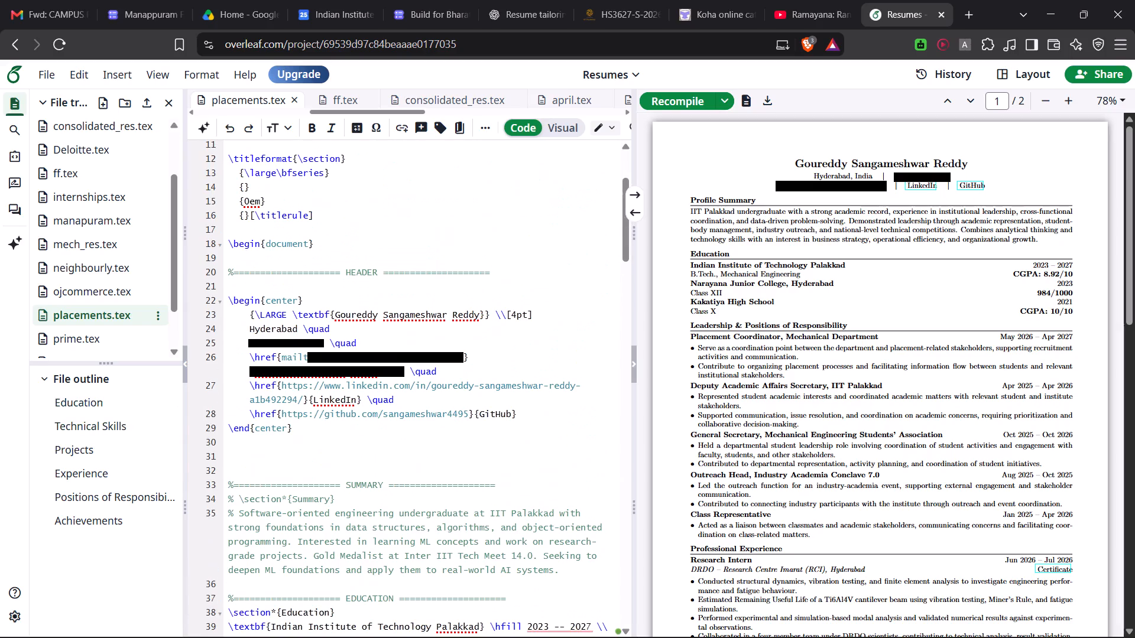
{"action": "left_click_drag", "start_coordinate": [299, 448], "coordinate": [203, 416]}
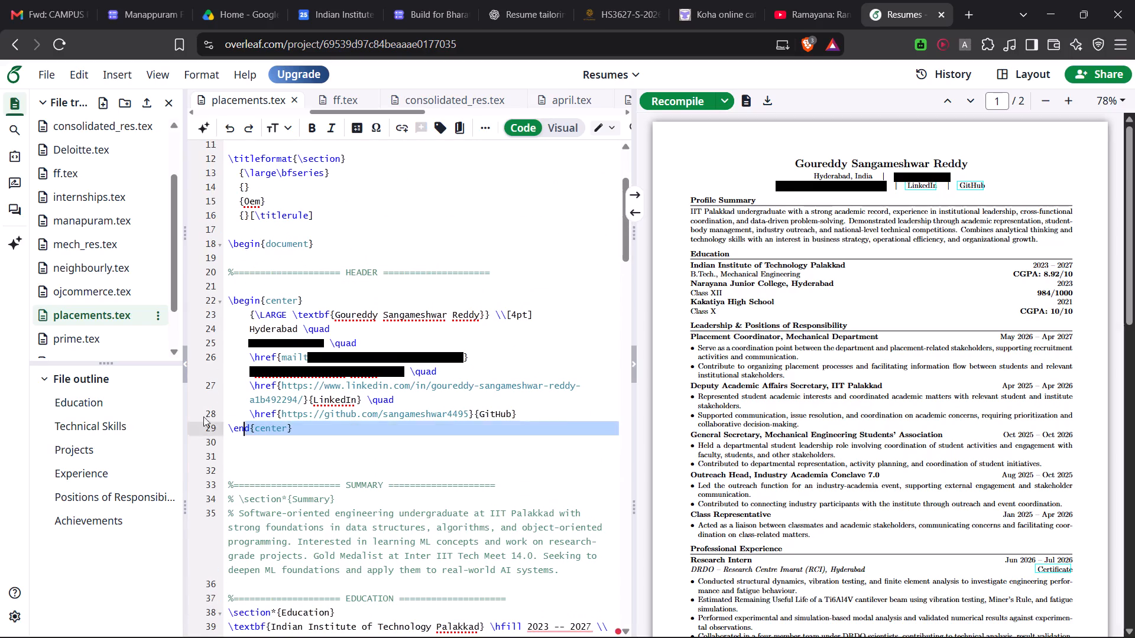
{"action": "left_click_drag", "start_coordinate": [203, 416], "coordinate": [166, 306]}
{"action": "key", "text": "ctrl+c"}
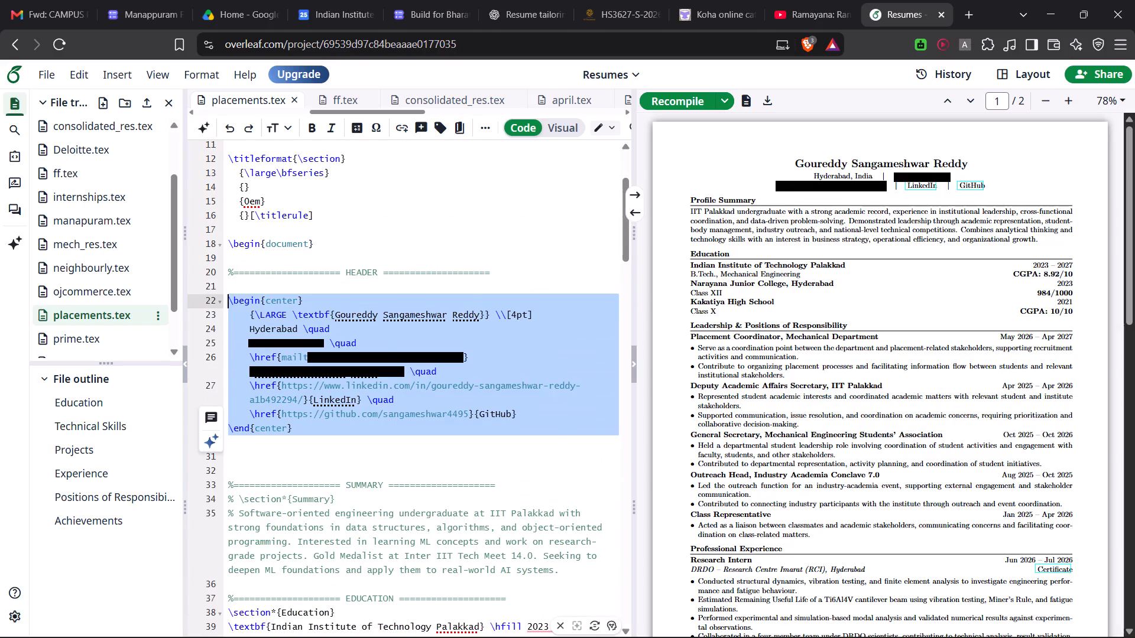
{"action": "left_click", "coordinate": [378, 448]}
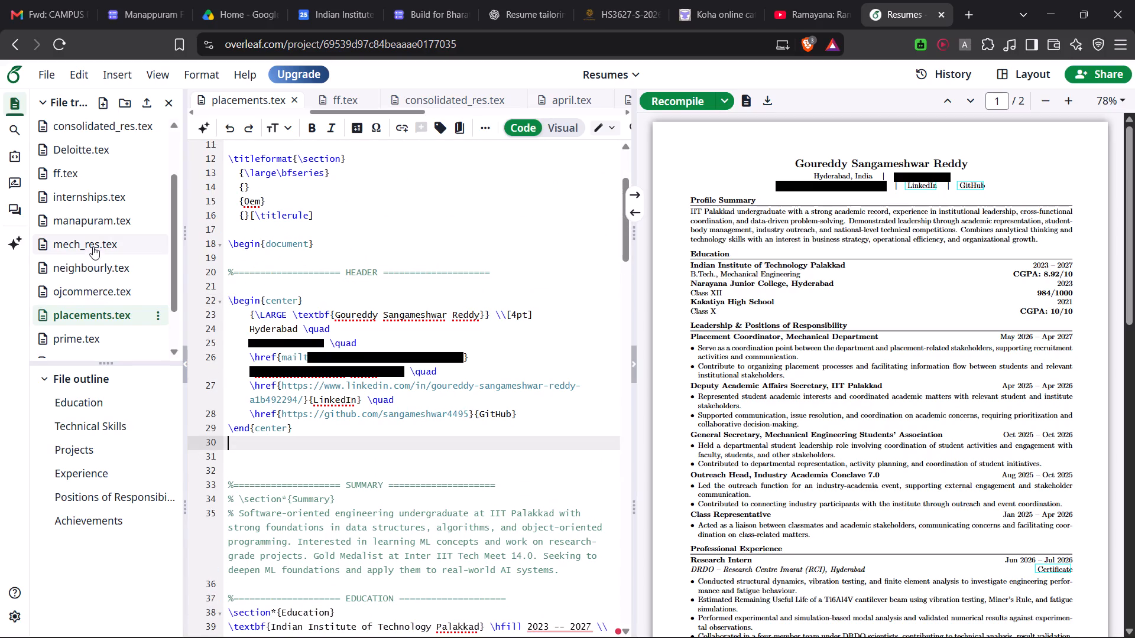
Replace the centred header block in manapuram.tex with the one copied from placements.tex, recompile, and check the pages.
{"action": "left_click", "coordinate": [93, 221]}
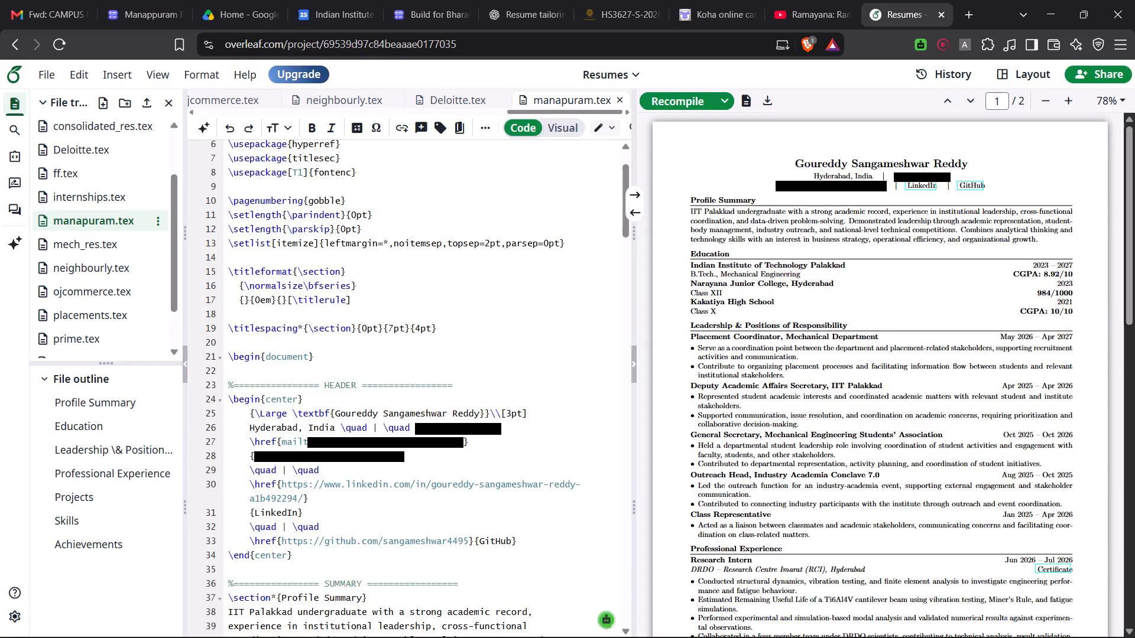
{"action": "scroll", "coordinate": [338, 378], "scroll_direction": "down", "scroll_amount": 2}
{"action": "left_click", "coordinate": [335, 419]}
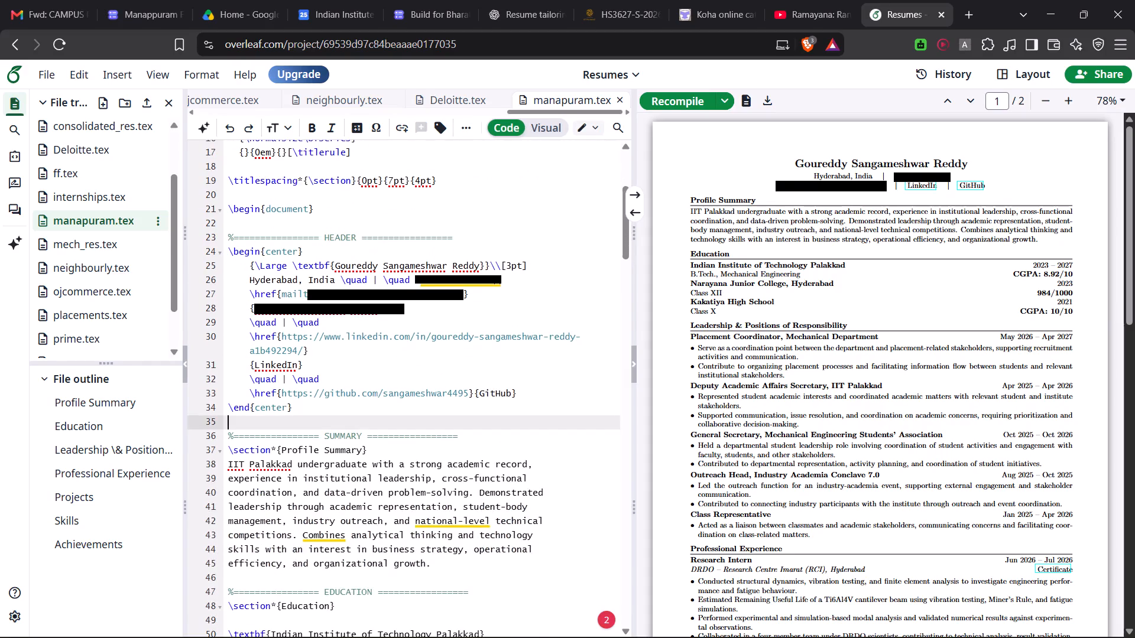
{"action": "key", "text": "Return"}
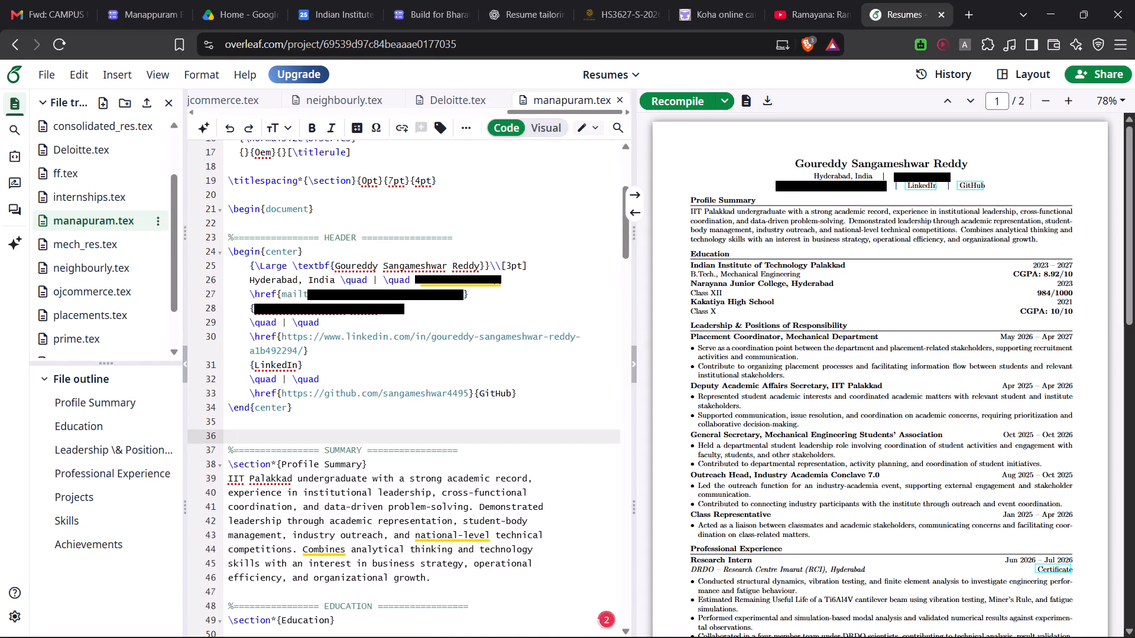
{"action": "key", "text": "ctrl+v"}
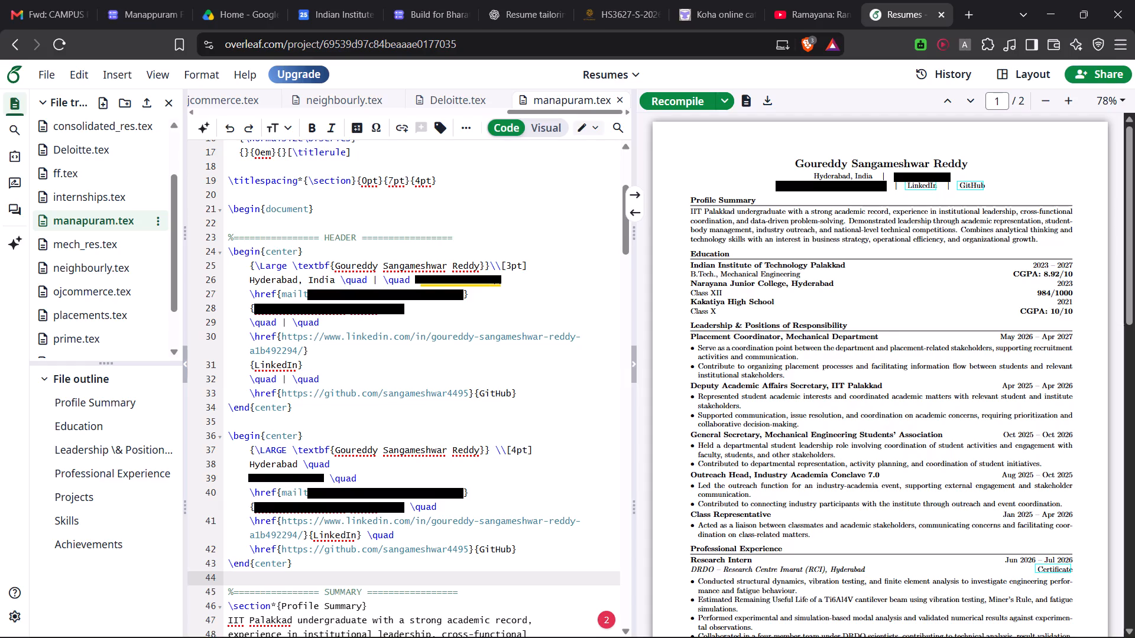
{"action": "left_click_drag", "start_coordinate": [314, 415], "coordinate": [130, 256]}
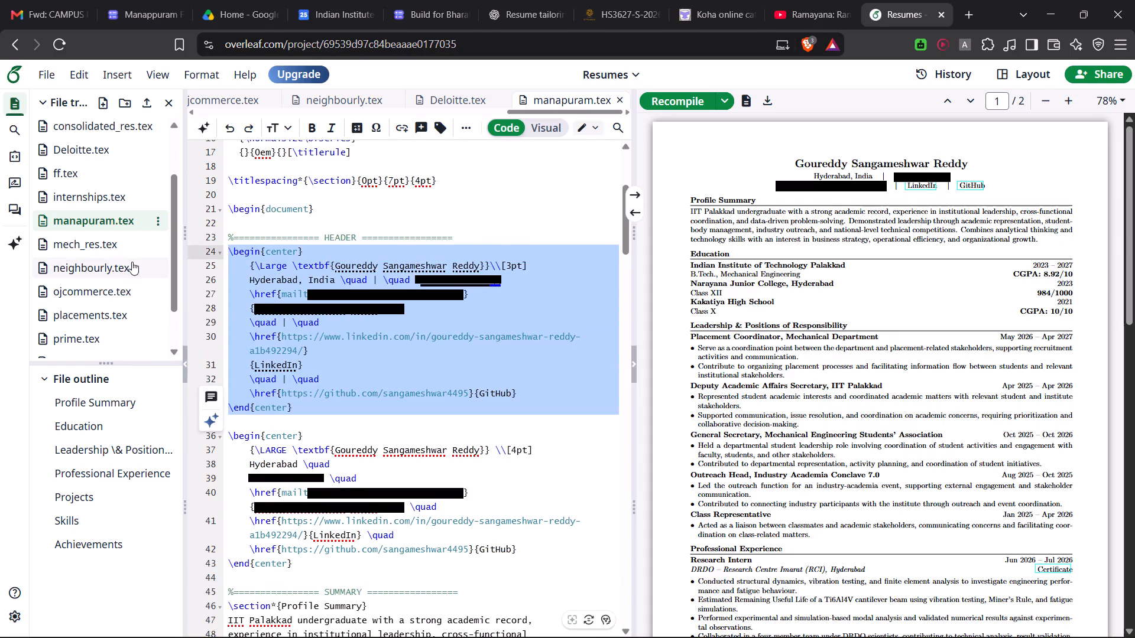
{"action": "key", "text": "BackSpace"}
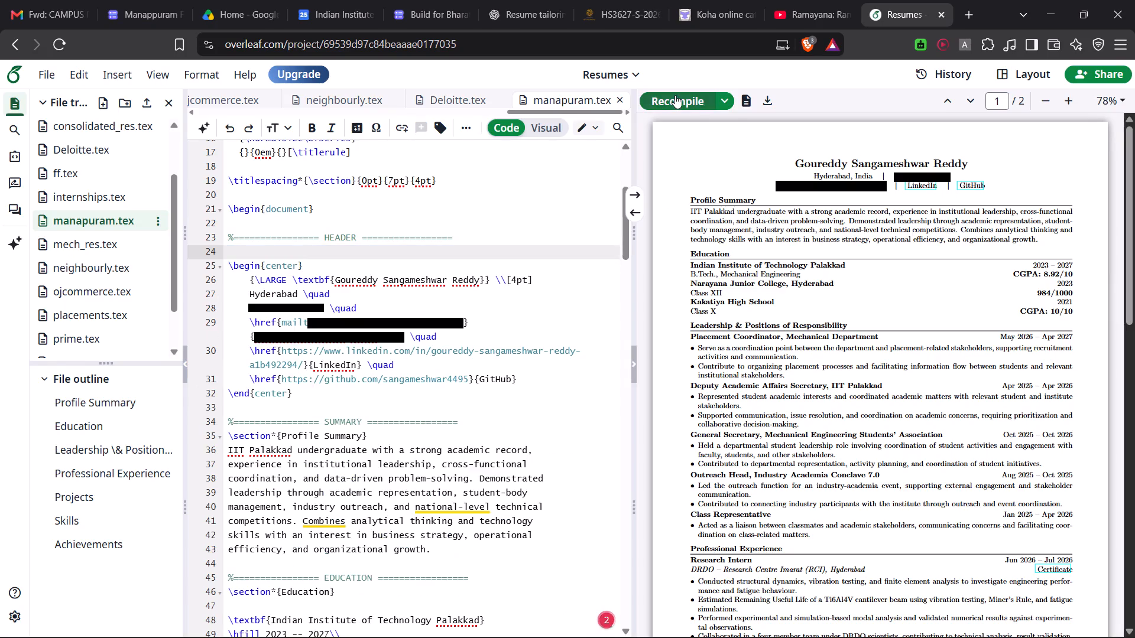
{"action": "left_click", "coordinate": [675, 95]}
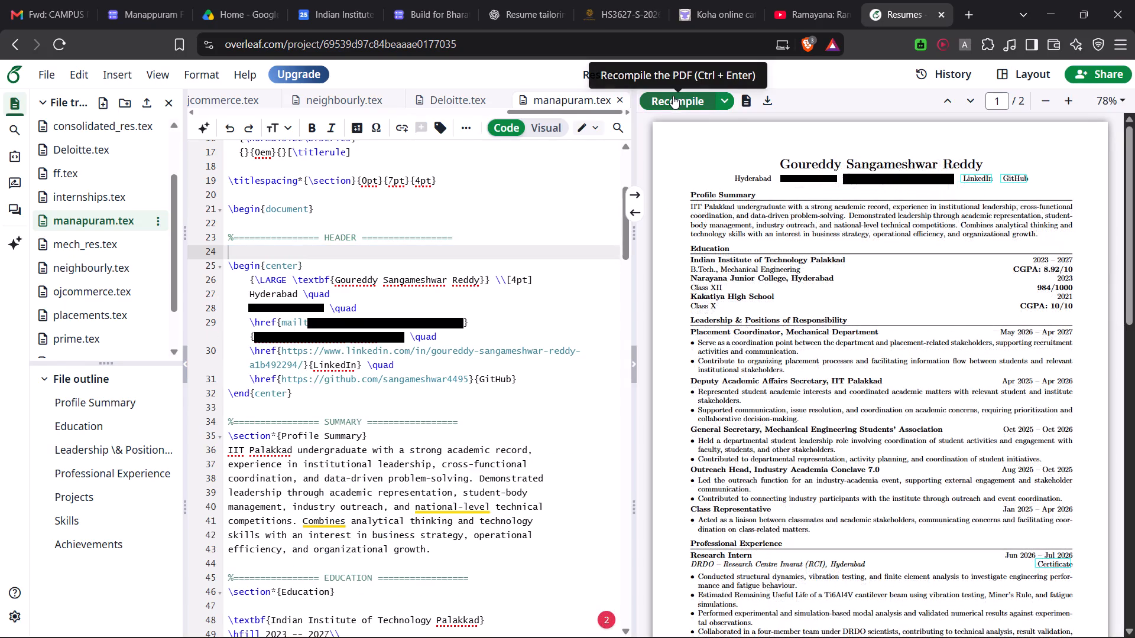
{"action": "scroll", "coordinate": [699, 410], "scroll_direction": "down", "scroll_amount": 6}
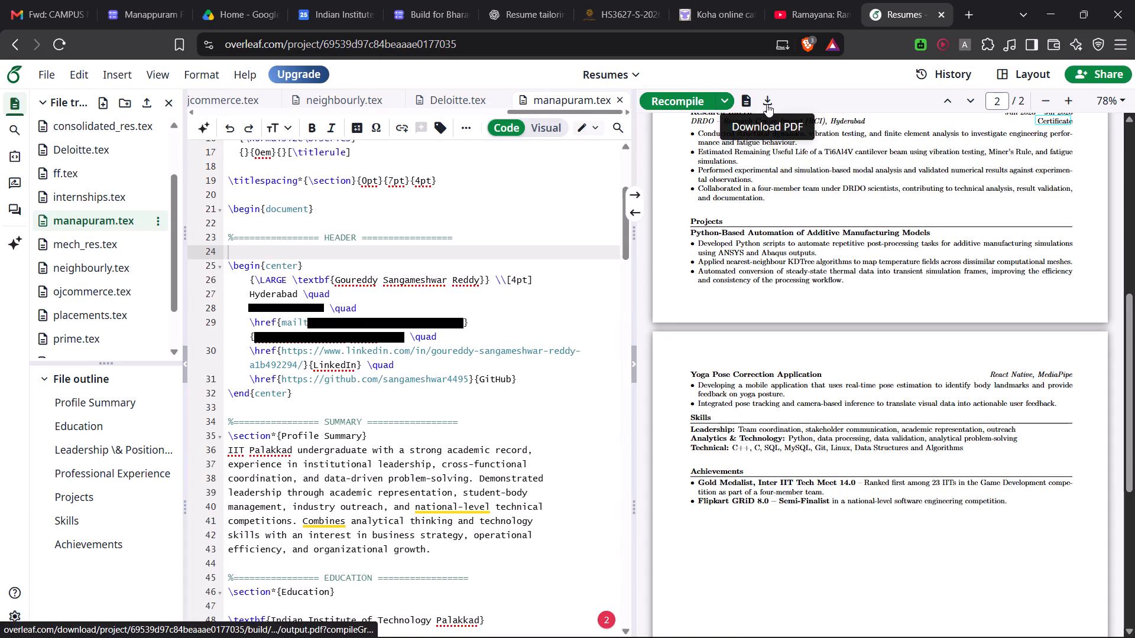
{"action": "scroll", "coordinate": [805, 252], "scroll_direction": "up", "scroll_amount": 4}
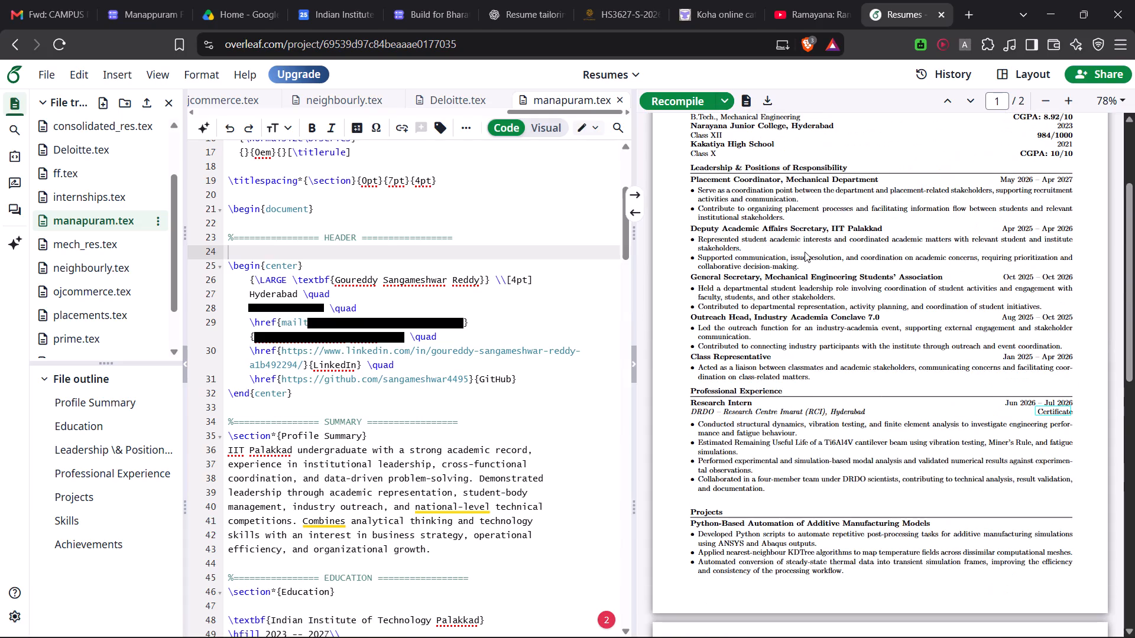
Duplicate the complete Class Representative entry directly below itself, separated by a blank line, in manapuram.tex.
{"action": "scroll", "coordinate": [803, 254], "scroll_direction": "down", "scroll_amount": 1}
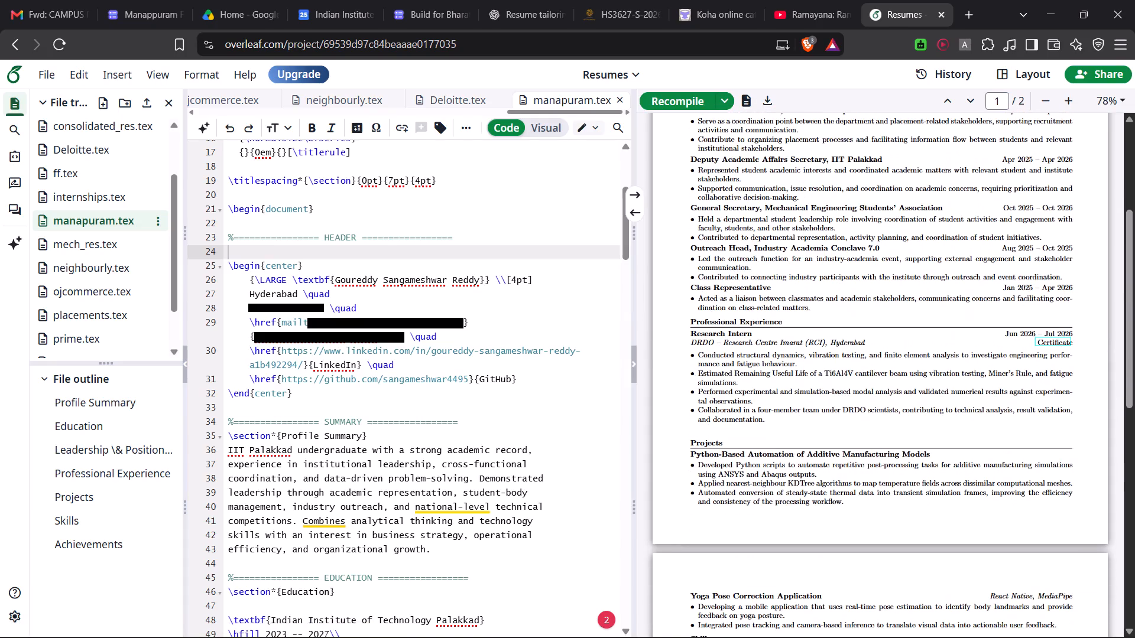
{"action": "double_click", "coordinate": [787, 307]}
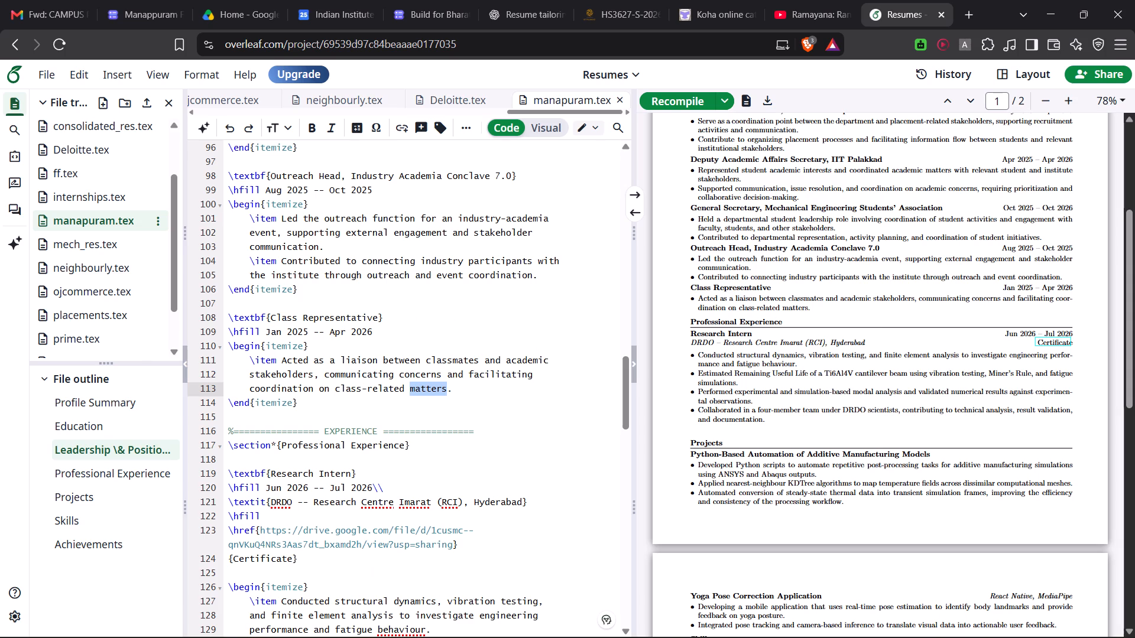
{"action": "left_click", "coordinate": [443, 415]}
{"action": "left_click_drag", "start_coordinate": [346, 405], "coordinate": [140, 317]}
{"action": "key", "text": "ctrl+c"}
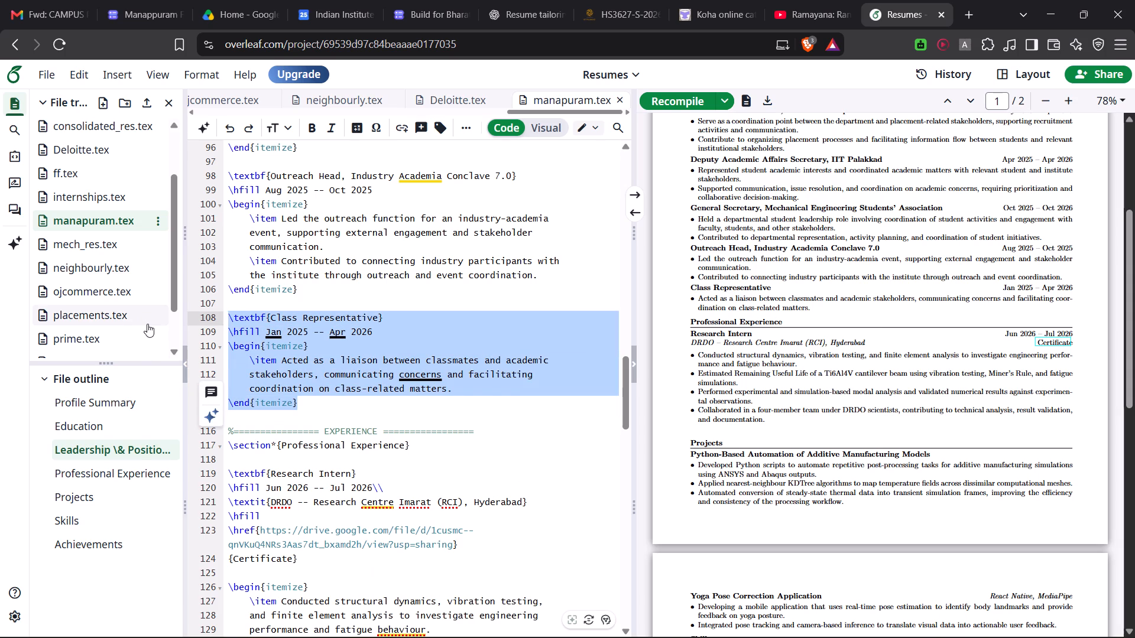
{"action": "key", "text": "Right"}
{"action": "key", "text": "Return"}
{"action": "key", "text": "Return"}
{"action": "key", "text": "ctrl+v"}
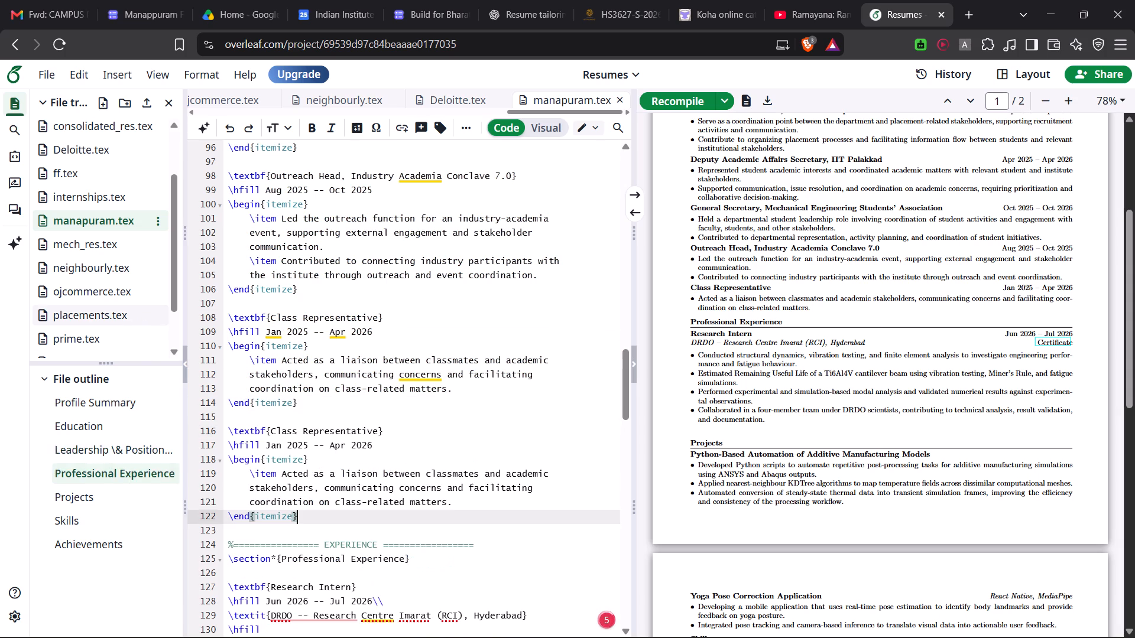
Retitle the duplicated Class Representative entry as "Franchise Owner, Sportacus 2025".
{"action": "key", "text": "Up"}
{"action": "key", "text": "Up"}
{"action": "key", "text": "Up"}
{"action": "key", "text": "Up"}
{"action": "key", "text": "Up"}
{"action": "key", "text": "Up"}
{"action": "key", "text": "ctrl+Right"}
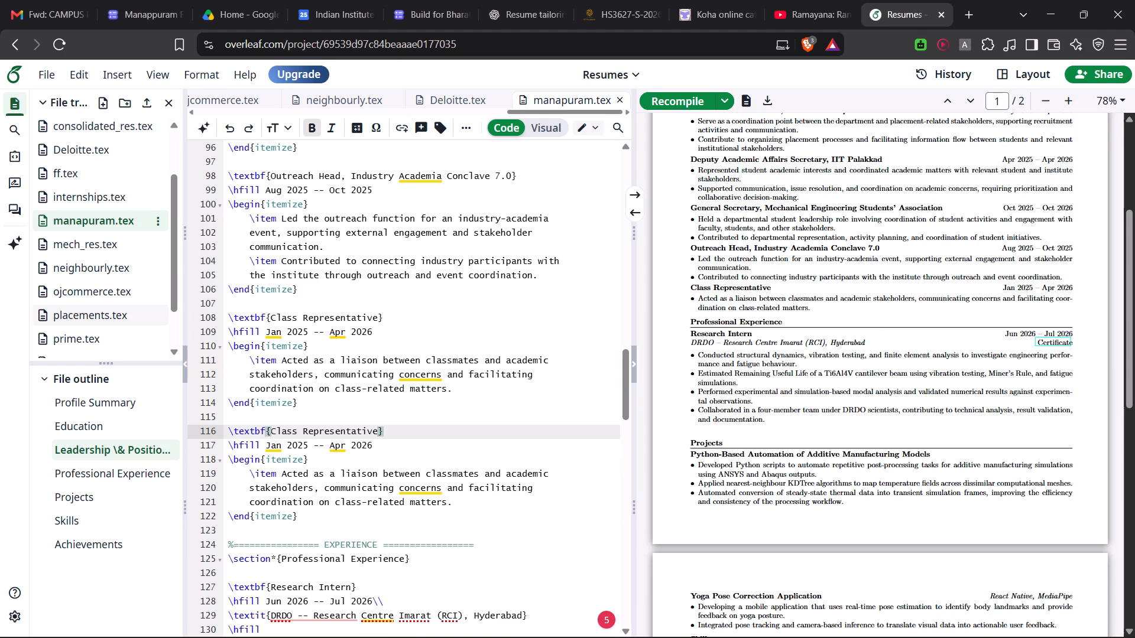
{"action": "key", "text": "ctrl+BackSpace"}
{"action": "key", "text": "ctrl+BackSpace"}
{"action": "type", "text": "Franchise Owenr"}
{"action": "key", "text": "BackSpace"}
{"action": "key", "text": "BackSpace"}
{"action": "key", "text": "BackSpace"}
{"action": "key", "text": "n"}
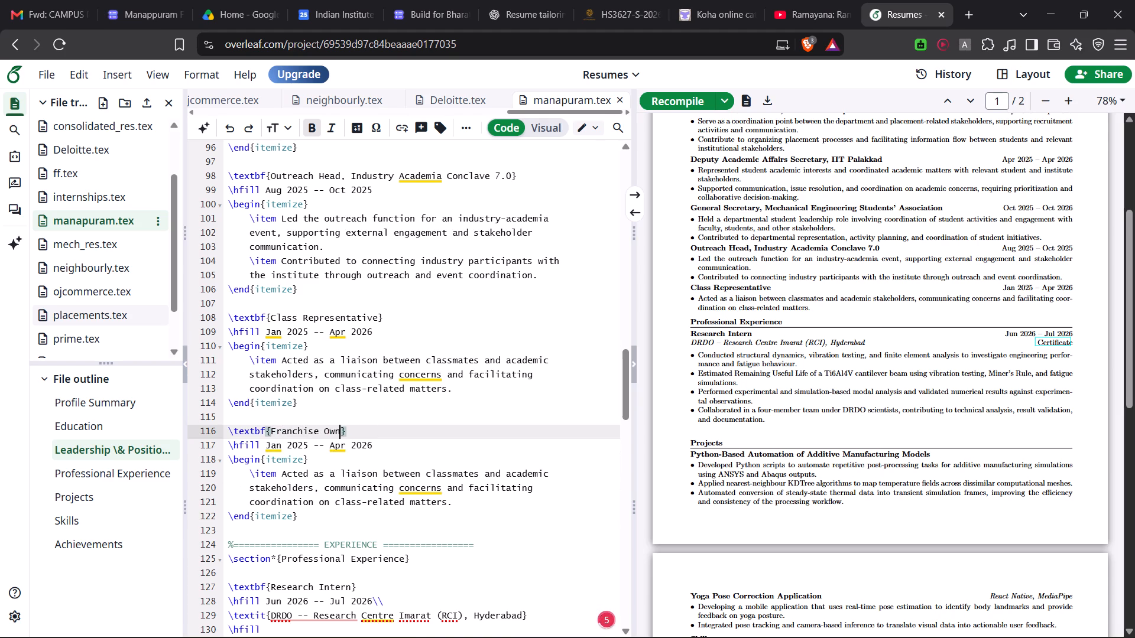
{"action": "type", "text": "er"}
{"action": "type", "text": ","}
{"action": "key", "text": "space"}
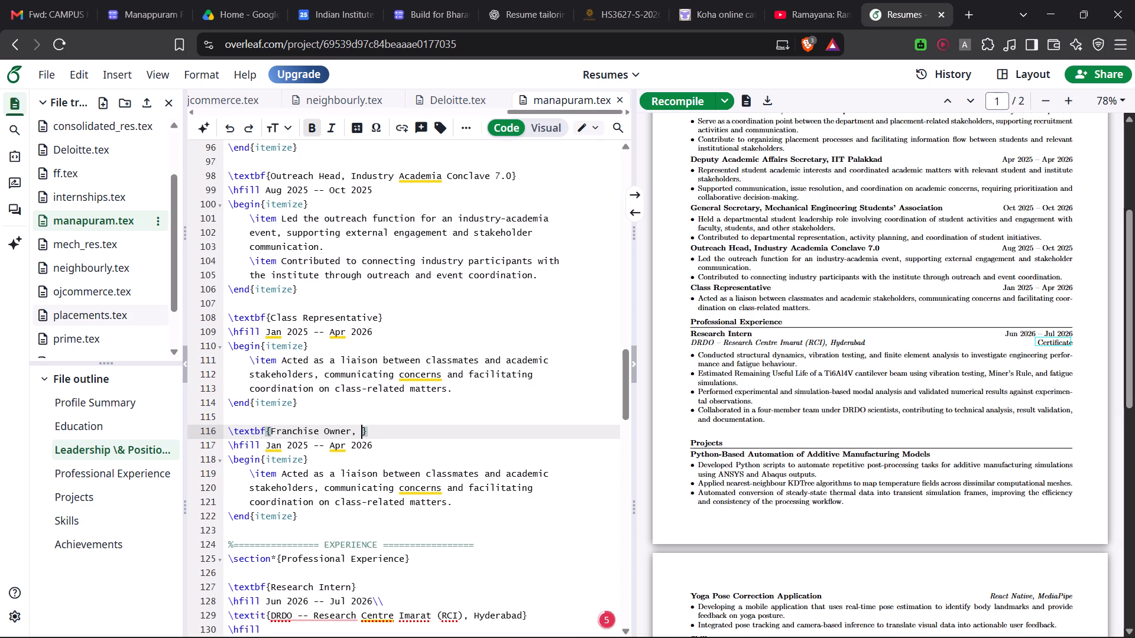
{"action": "type", "text": "Sop"}
{"action": "key", "text": "BackSpace"}
{"action": "key", "text": "BackSpace"}
{"action": "type", "text": "portacus 2025"}
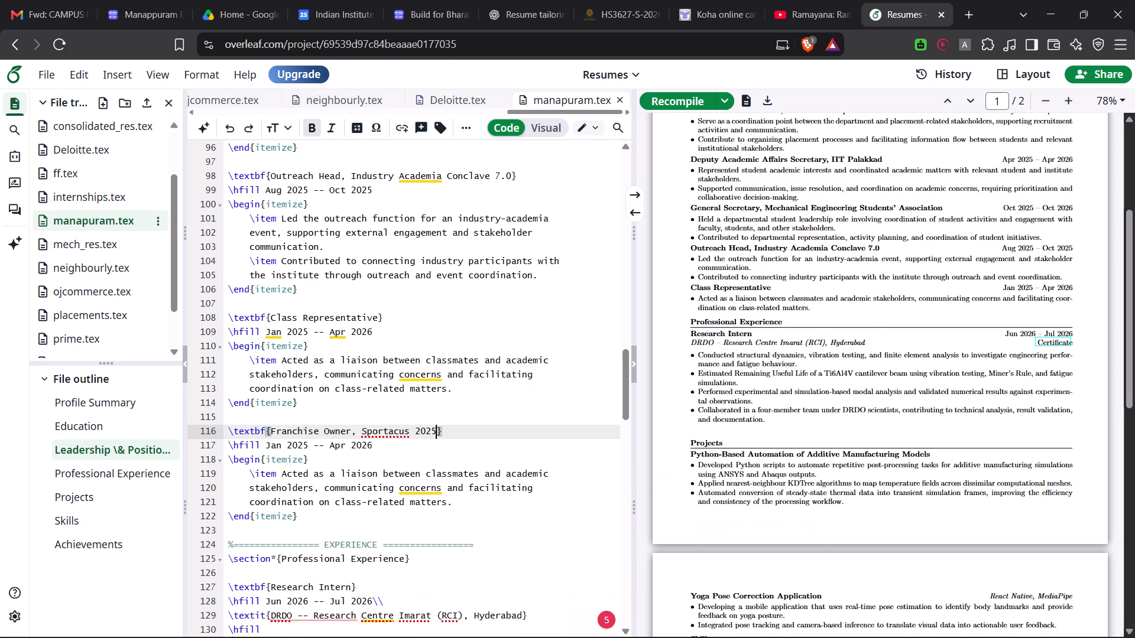
Set the Franchise Owner entry's dates to "Aug 2025 -- Oct 2025" and recompile.
{"action": "left_click", "coordinate": [386, 446]}
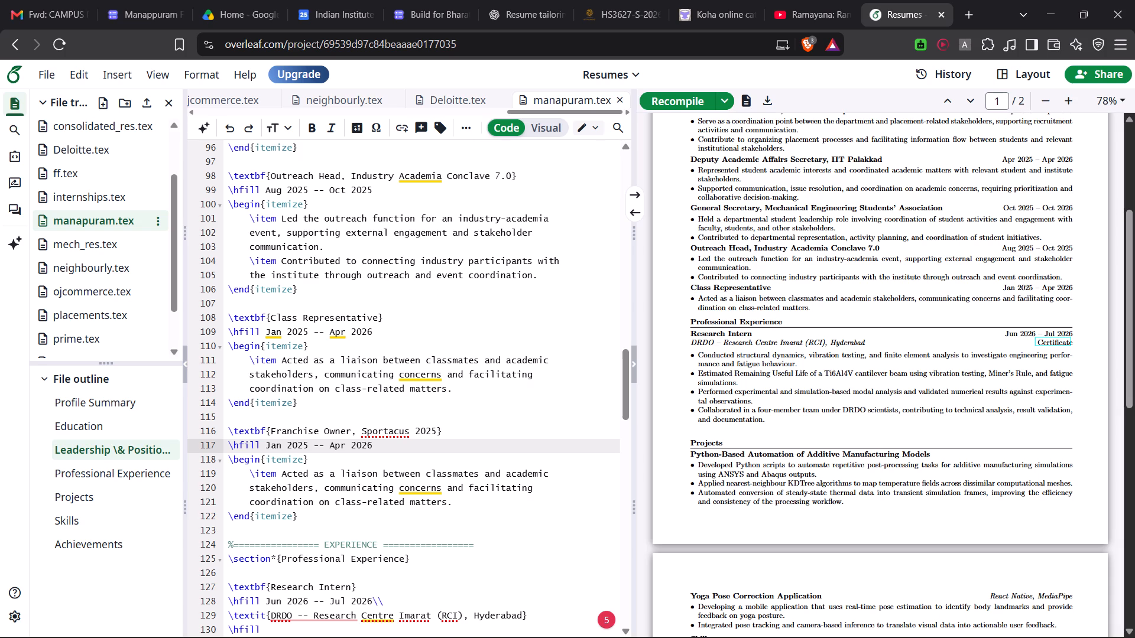
{"action": "key", "text": "BackSpace"}
{"action": "key", "text": "BackSpace"}
{"action": "key", "text": "BackSpace"}
{"action": "key", "text": "BackSpace"}
{"action": "key", "text": "BackSpace"}
{"action": "key", "text": "BackSpace"}
{"action": "key", "text": "BackSpace"}
{"action": "key", "text": "BackSpace"}
{"action": "type", "text": "Au"}
{"action": "key", "text": "BackSpace"}
{"action": "key", "text": "BackSpace"}
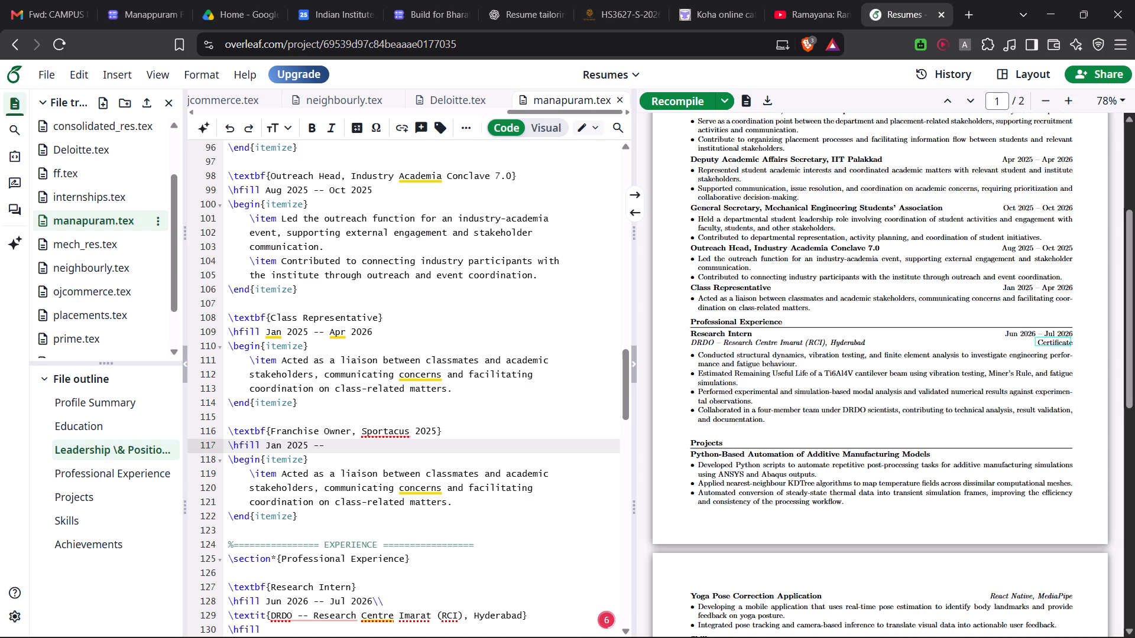
{"action": "type", "text": "Oct 2025"}
{"action": "key", "text": "Left"}
{"action": "key", "text": "Left"}
{"action": "key", "text": "Left"}
{"action": "key", "text": "Left"}
{"action": "key", "text": "Left"}
{"action": "key", "text": "Left"}
{"action": "key", "text": "Left"}
{"action": "key", "text": "Left"}
{"action": "key", "text": "Left"}
{"action": "key", "text": "Left"}
{"action": "key", "text": "Left"}
{"action": "key", "text": "Left"}
{"action": "key", "text": "Left"}
{"action": "key", "text": "Left"}
{"action": "key", "text": "Left"}
{"action": "key", "text": "Left"}
{"action": "key", "text": "Left"}
{"action": "key", "text": "ctrl+BackSpace"}
{"action": "key", "text": "shift+a"}
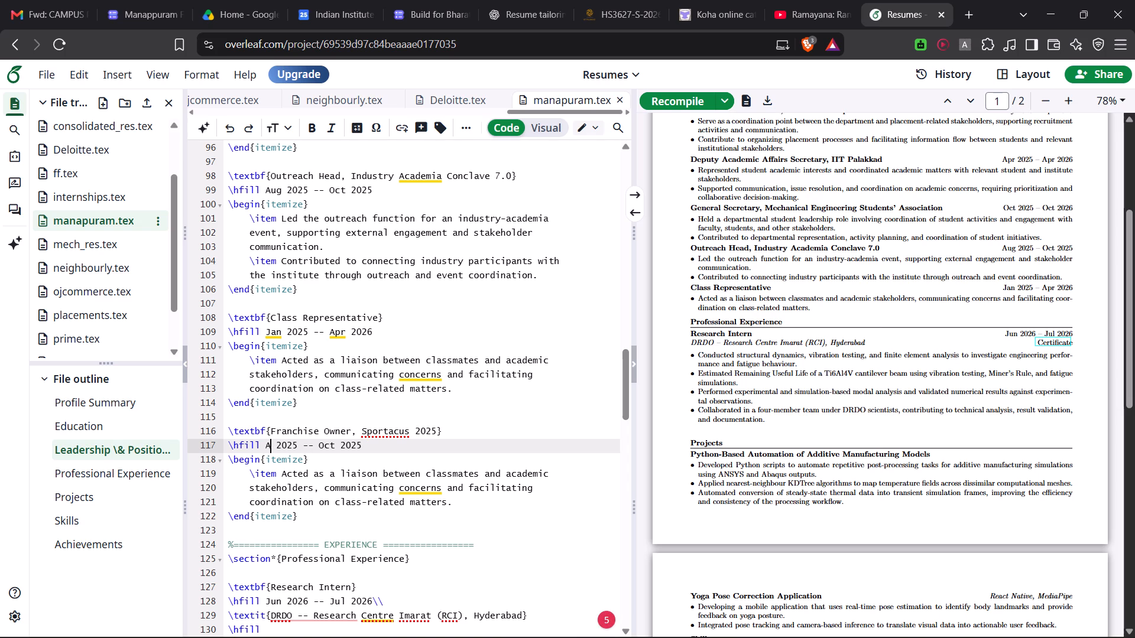
{"action": "type", "text": "ug"}
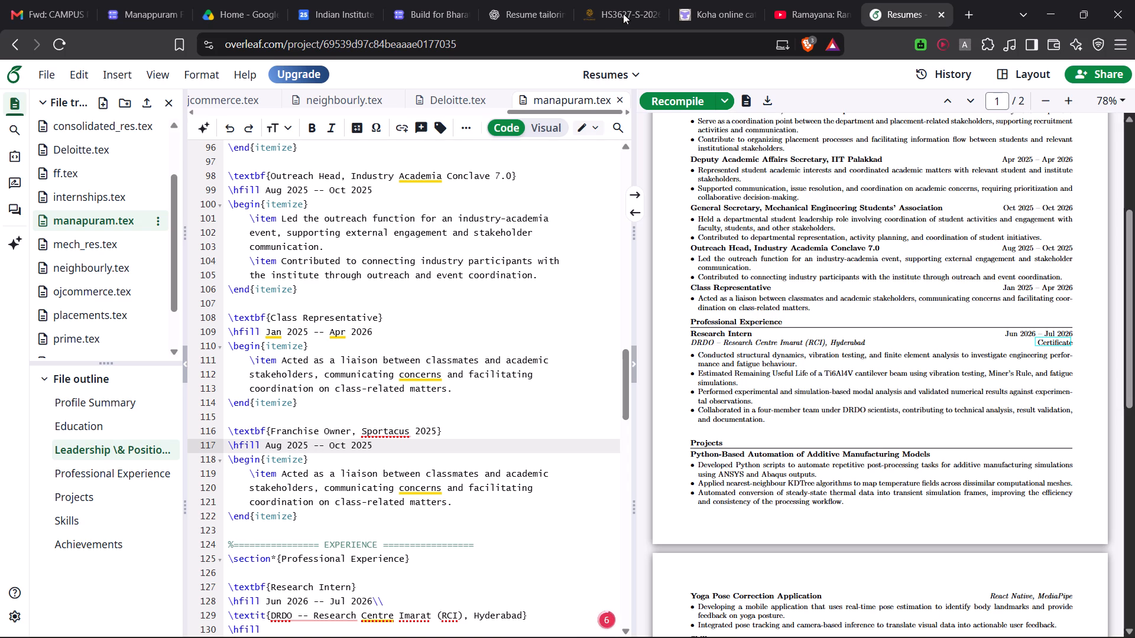
{"action": "left_click", "coordinate": [656, 102]}
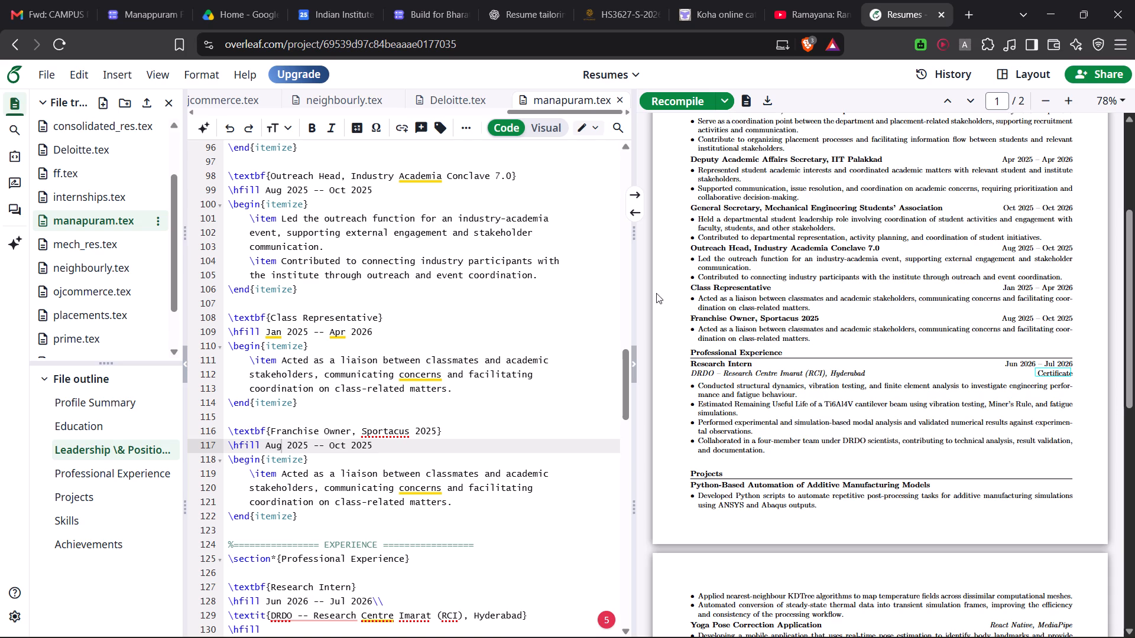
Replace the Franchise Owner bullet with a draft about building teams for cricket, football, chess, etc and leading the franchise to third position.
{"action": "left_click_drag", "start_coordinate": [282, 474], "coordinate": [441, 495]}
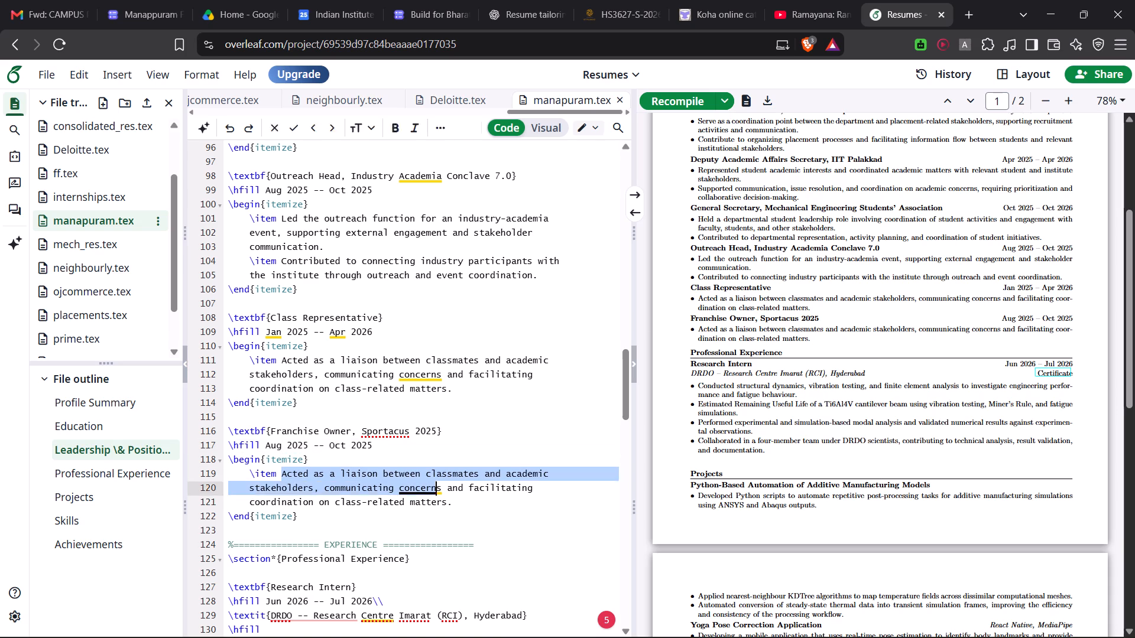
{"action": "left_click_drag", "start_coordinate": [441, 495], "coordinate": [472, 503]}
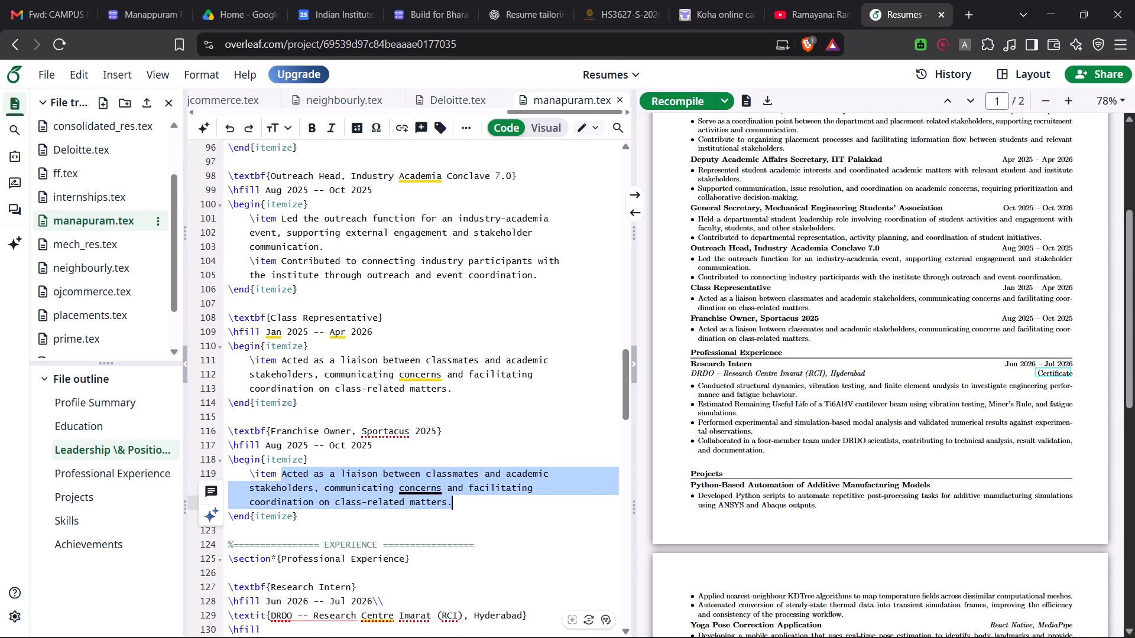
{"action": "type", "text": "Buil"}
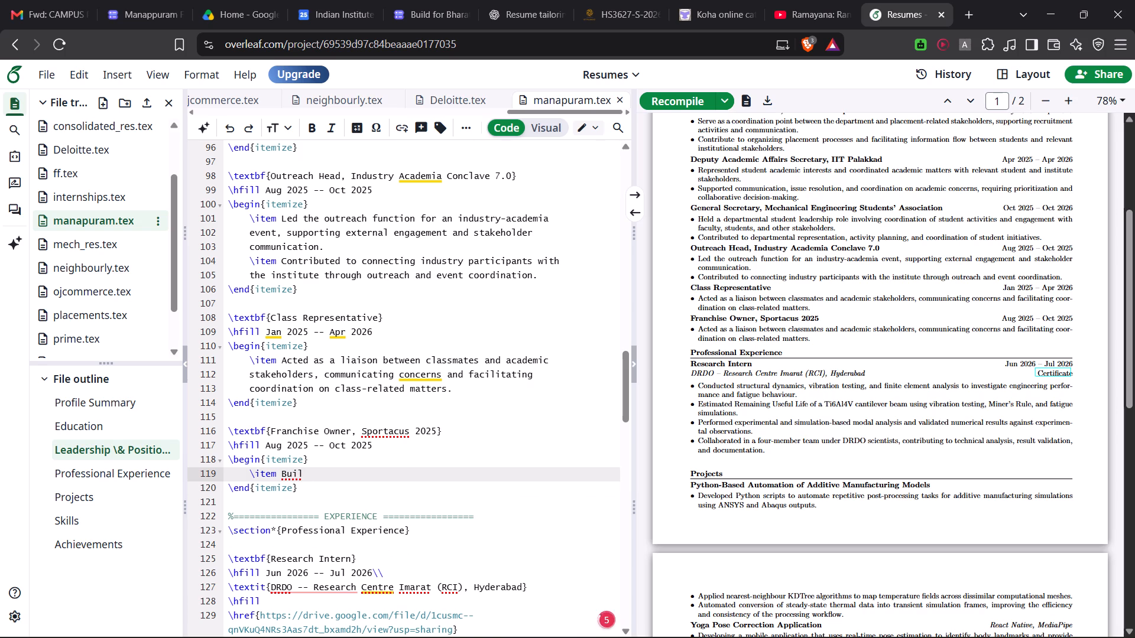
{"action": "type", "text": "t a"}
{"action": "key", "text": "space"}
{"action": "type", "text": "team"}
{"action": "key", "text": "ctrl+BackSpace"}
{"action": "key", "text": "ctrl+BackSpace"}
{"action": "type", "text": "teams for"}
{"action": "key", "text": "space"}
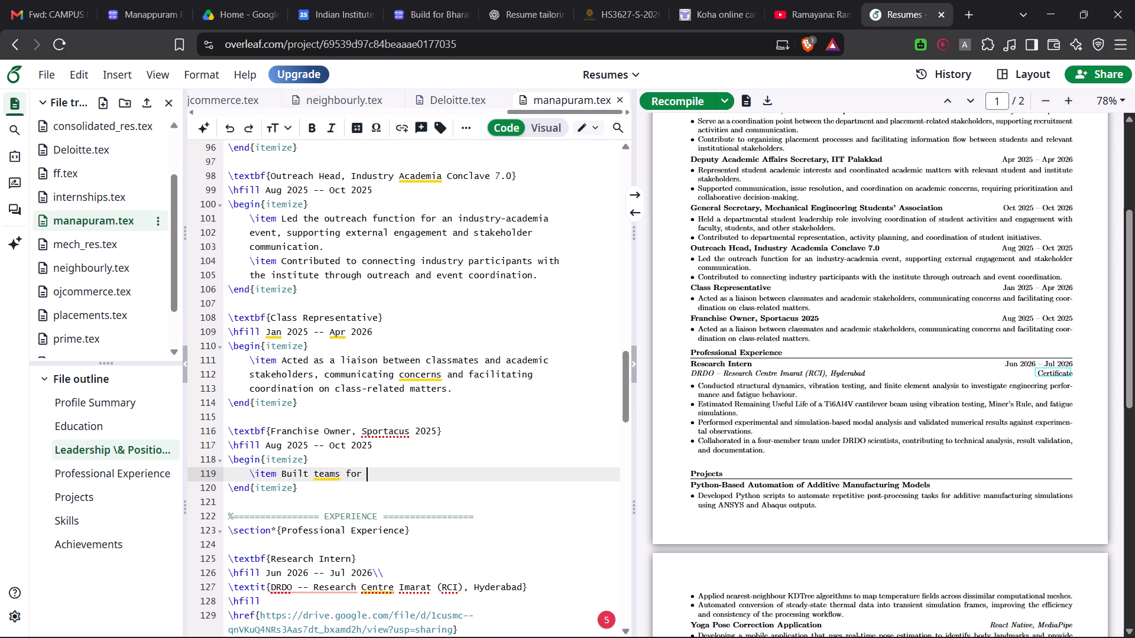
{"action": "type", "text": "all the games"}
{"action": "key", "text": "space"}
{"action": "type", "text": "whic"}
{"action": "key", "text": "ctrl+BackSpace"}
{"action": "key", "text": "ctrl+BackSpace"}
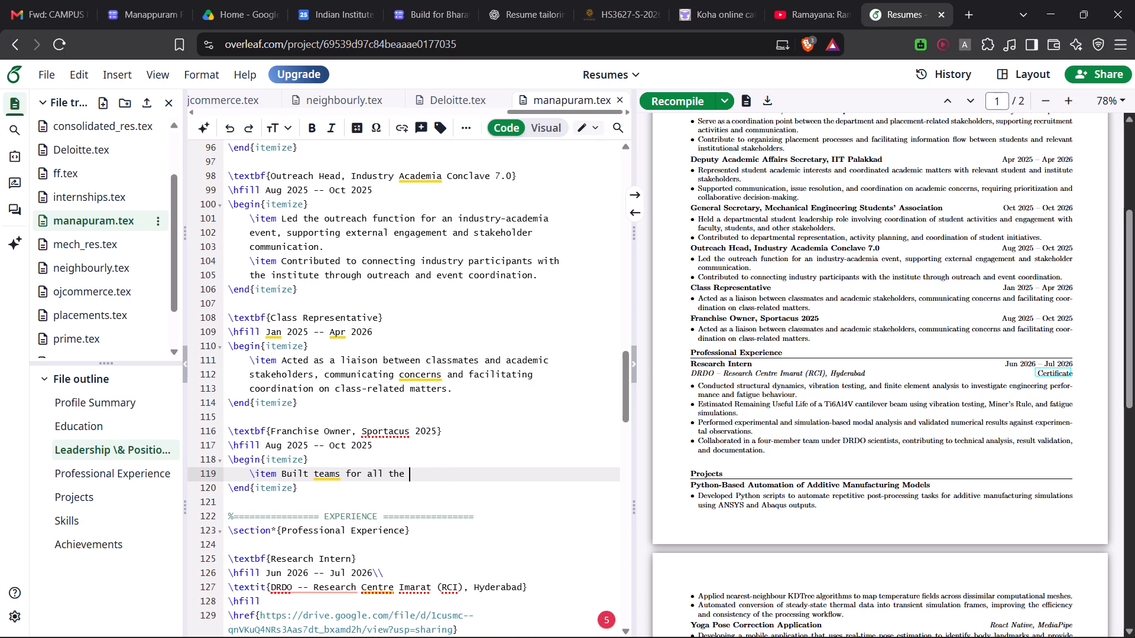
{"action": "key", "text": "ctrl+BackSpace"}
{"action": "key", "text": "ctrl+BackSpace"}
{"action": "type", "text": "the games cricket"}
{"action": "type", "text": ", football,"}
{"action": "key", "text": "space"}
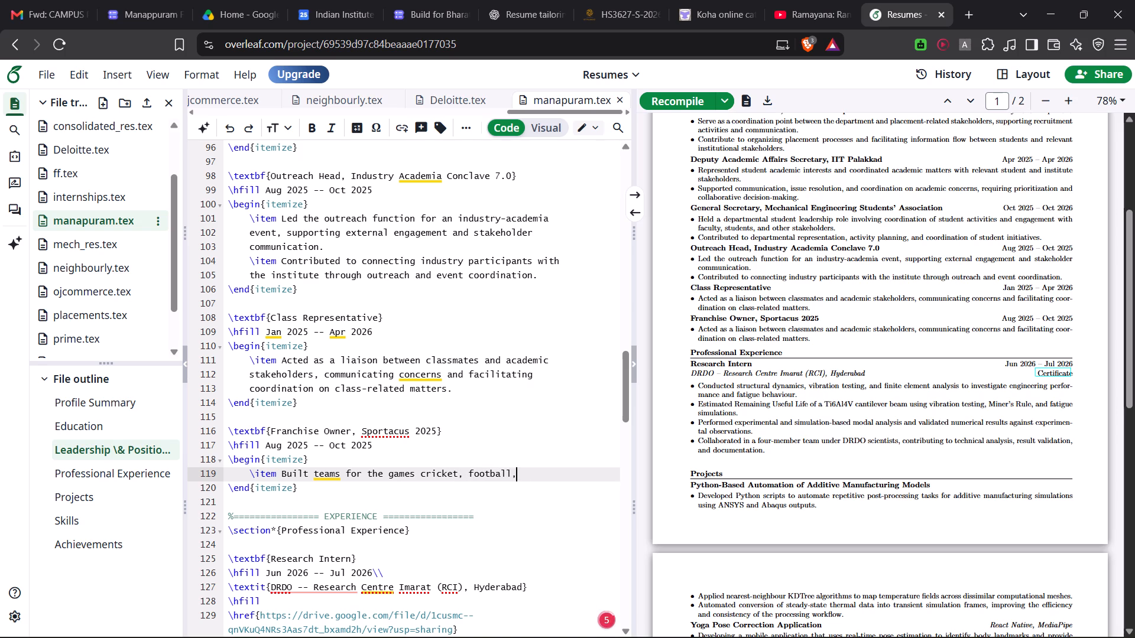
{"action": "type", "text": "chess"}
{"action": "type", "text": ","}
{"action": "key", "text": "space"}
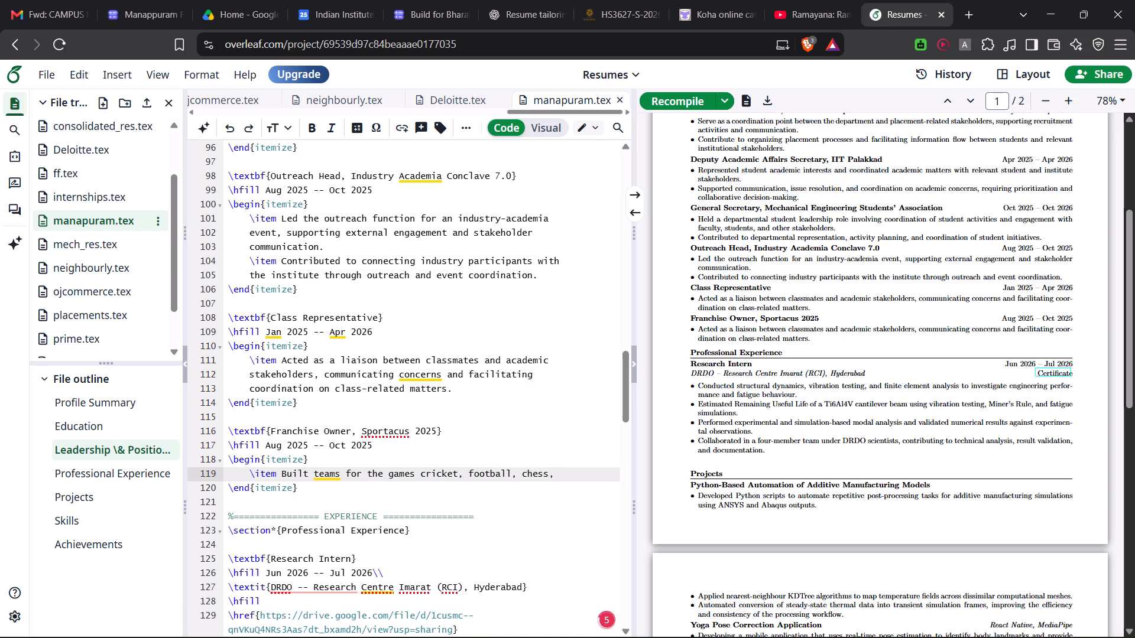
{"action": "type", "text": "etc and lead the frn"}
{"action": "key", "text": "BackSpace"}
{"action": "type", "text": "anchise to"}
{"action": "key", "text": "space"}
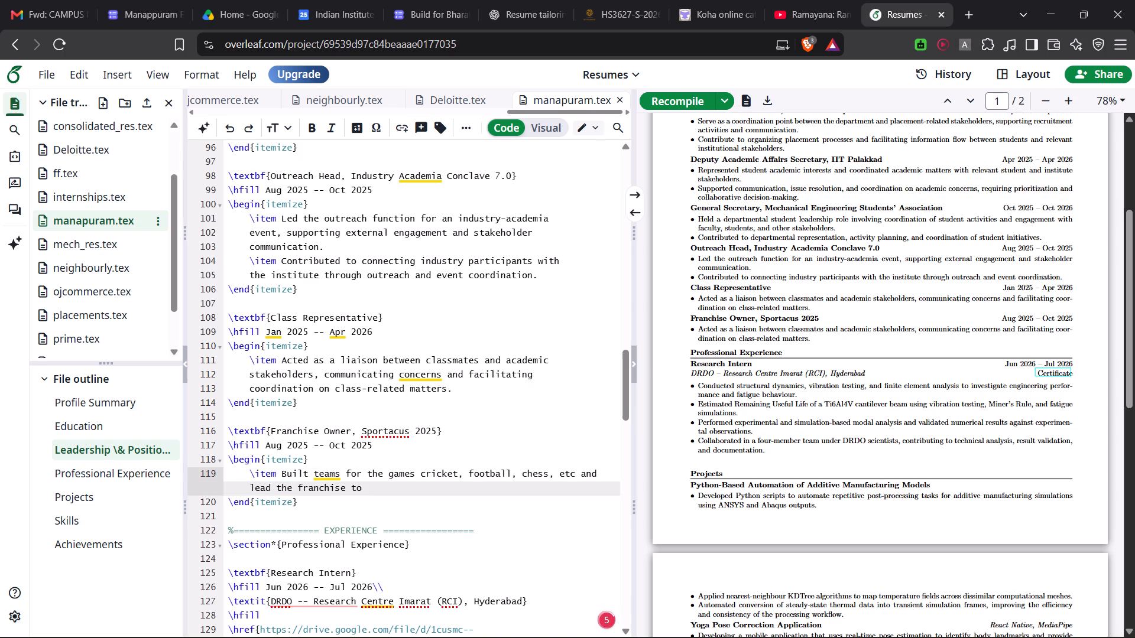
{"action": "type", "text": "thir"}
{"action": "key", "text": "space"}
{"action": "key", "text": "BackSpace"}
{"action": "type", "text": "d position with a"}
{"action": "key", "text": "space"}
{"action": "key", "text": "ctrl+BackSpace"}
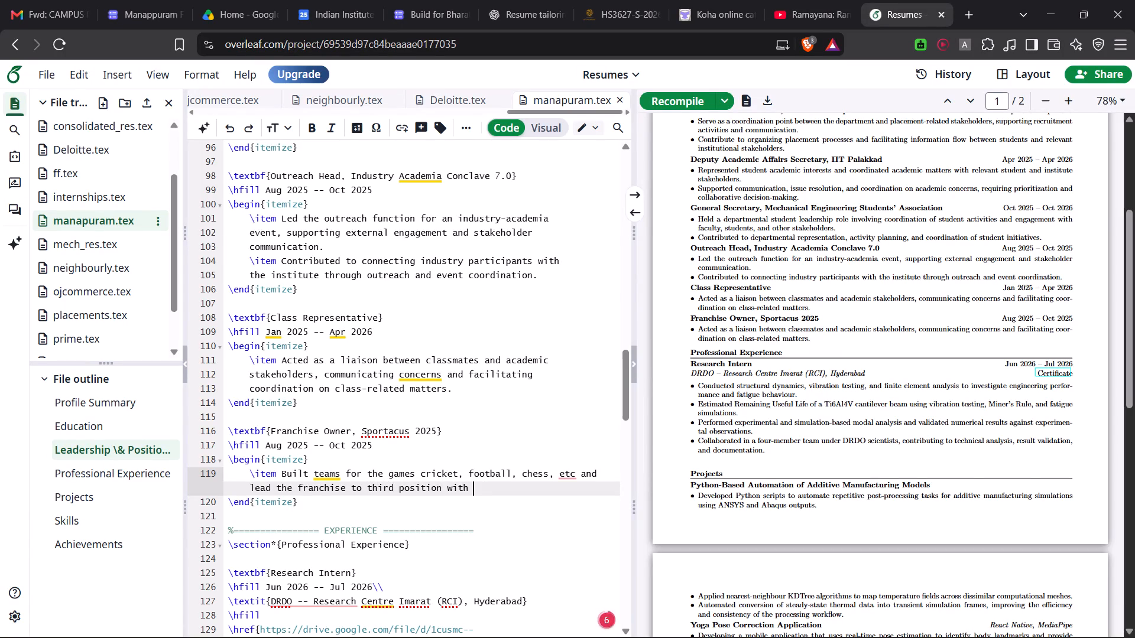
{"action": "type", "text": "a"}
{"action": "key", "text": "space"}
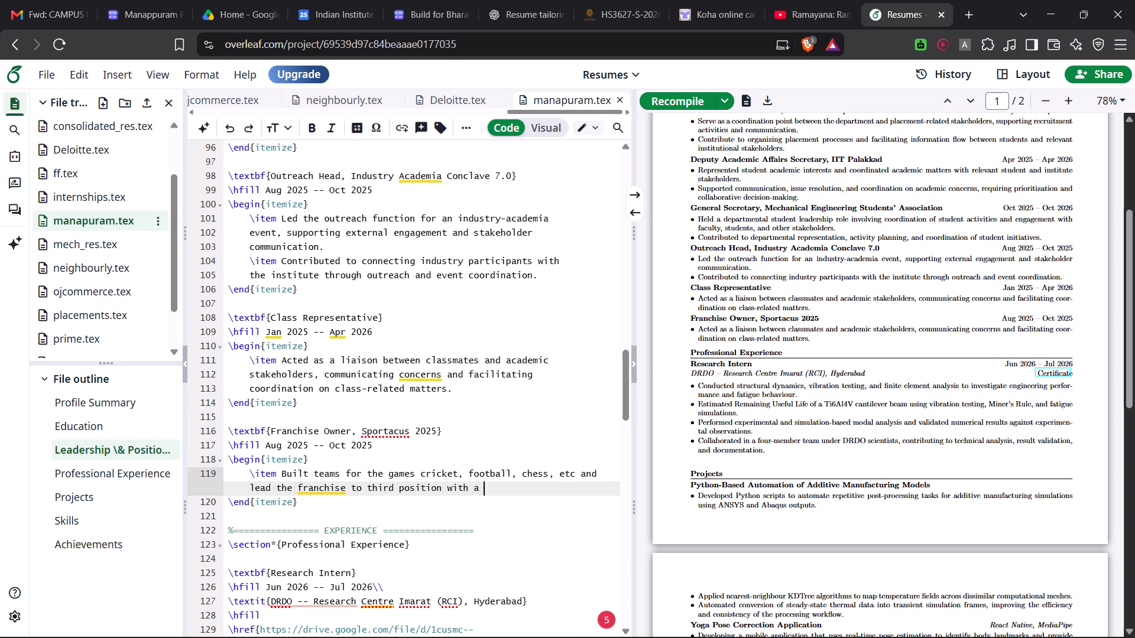
Rewrite the Franchise Owner bullet as "Participated in the auction to form teams for various games such as cricket, basketball, badminton, chess etc.".
{"action": "left_click_drag", "start_coordinate": [284, 471], "coordinate": [487, 487]}
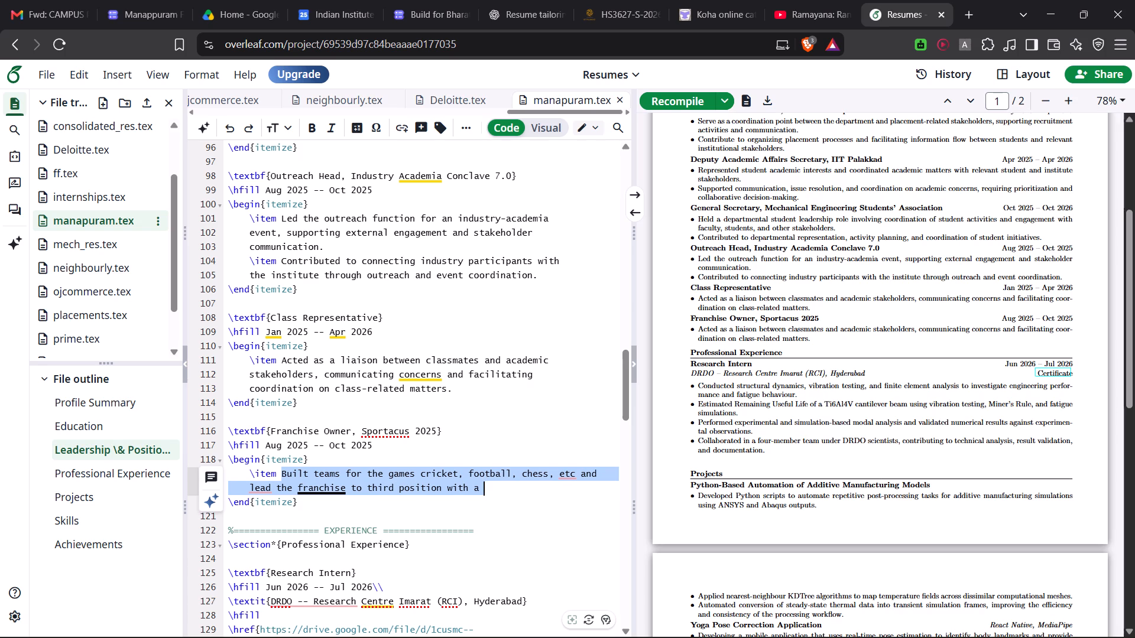
{"action": "type", "text": "Participated in the auac"}
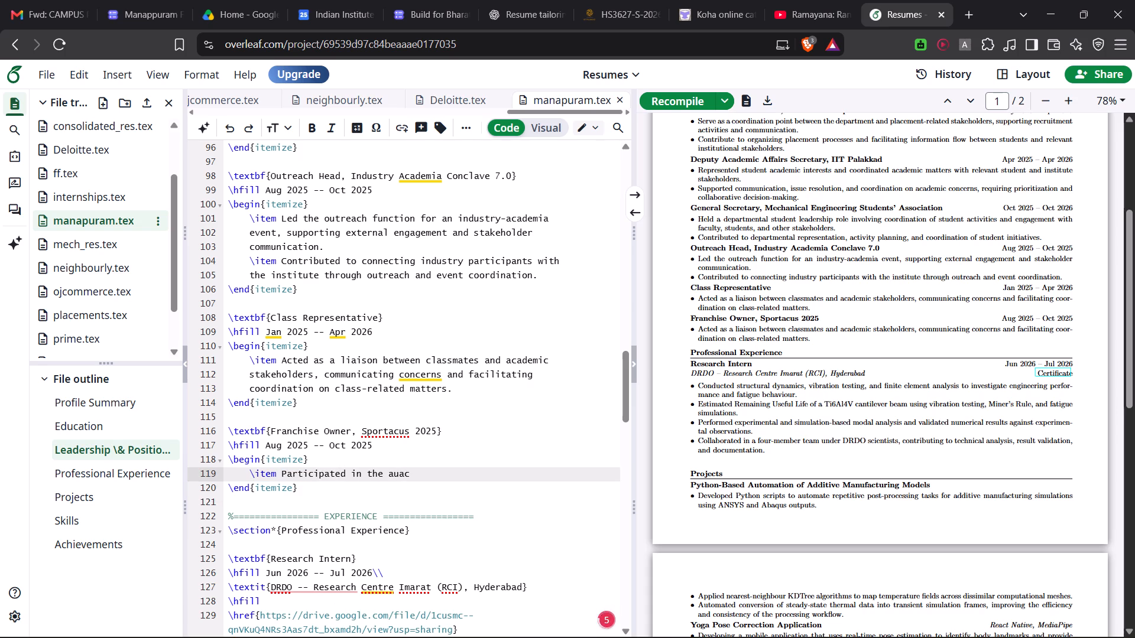
{"action": "key", "text": "BackSpace"}
{"action": "key", "text": "BackSpace"}
{"action": "type", "text": "ction to form teams for various games such as"}
{"action": "key", "text": "space"}
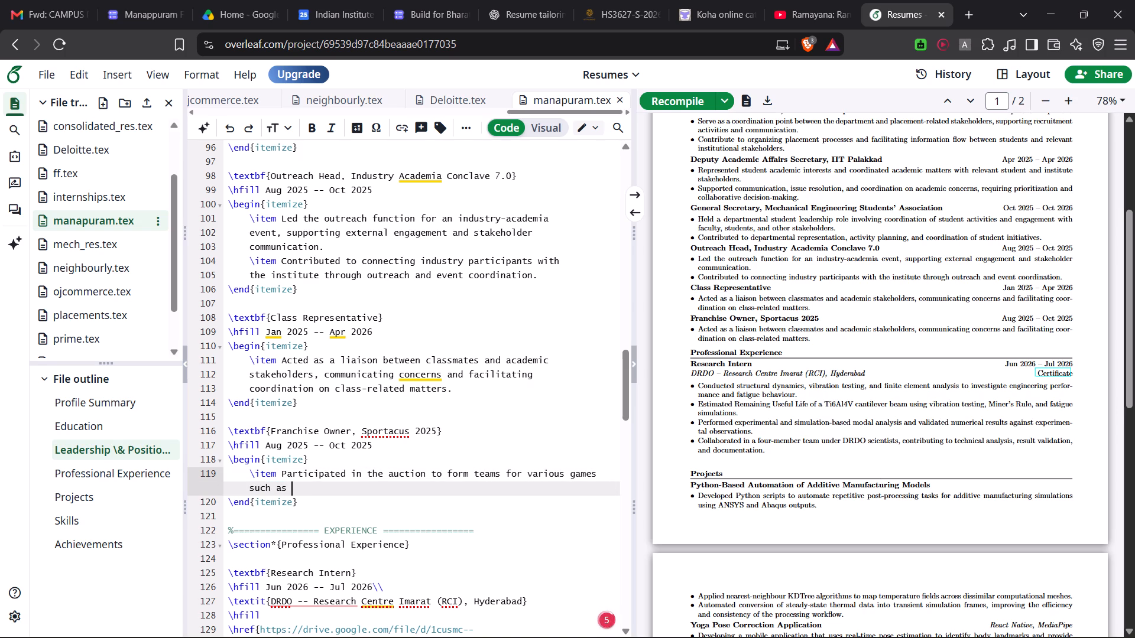
{"action": "type", "text": "cricket, basketball,"}
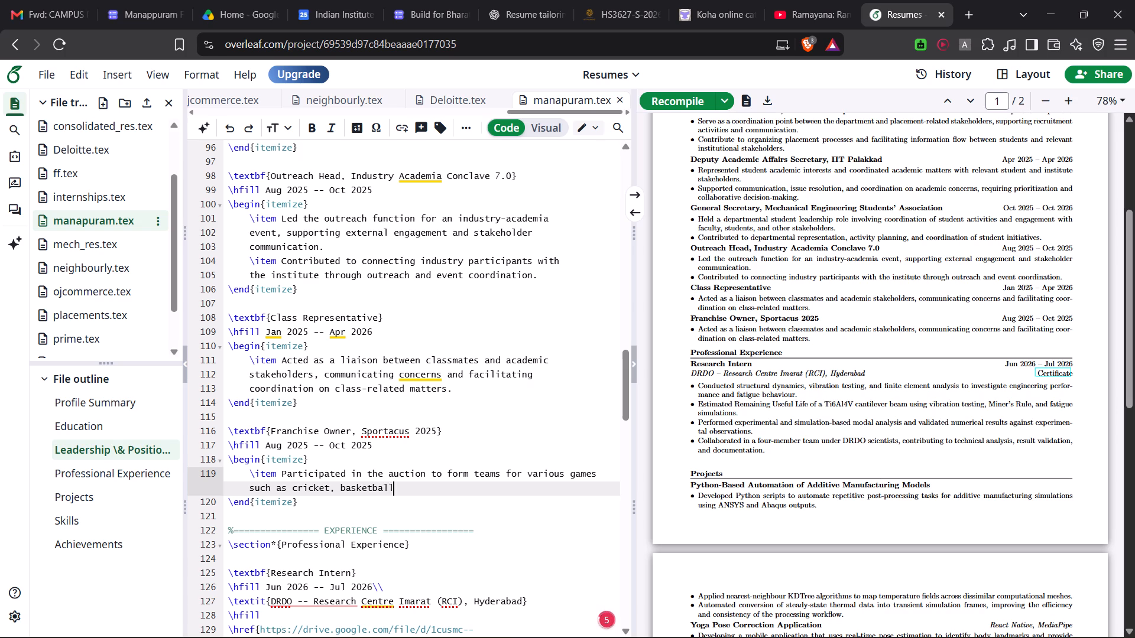
{"action": "key", "text": "space"}
{"action": "key", "text": "b"}
{"action": "key", "text": "BackSpace"}
{"action": "type", "text": "badminton, chess etc"}
{"action": "key", "text": "period"}
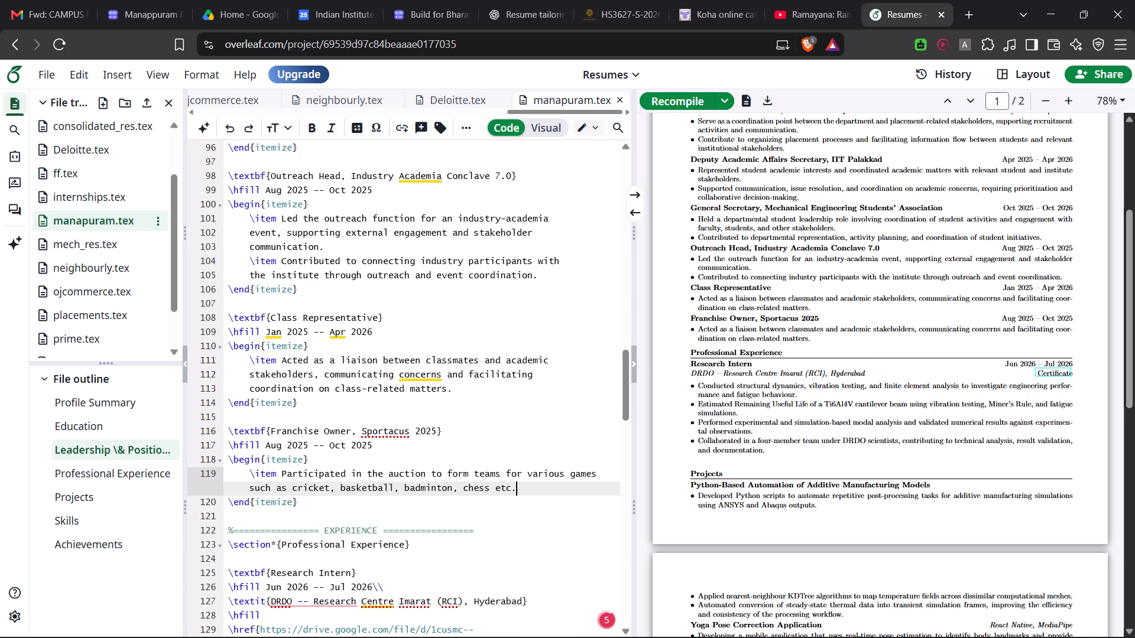
Add a second Franchise Owner bullet: "Lead the franchise to third position with first place in the sports - cricket, chess, badminton,".
{"action": "key", "text": "Return"}
{"action": "key", "text": "bracketright"}
{"action": "key", "text": "BackSpace"}
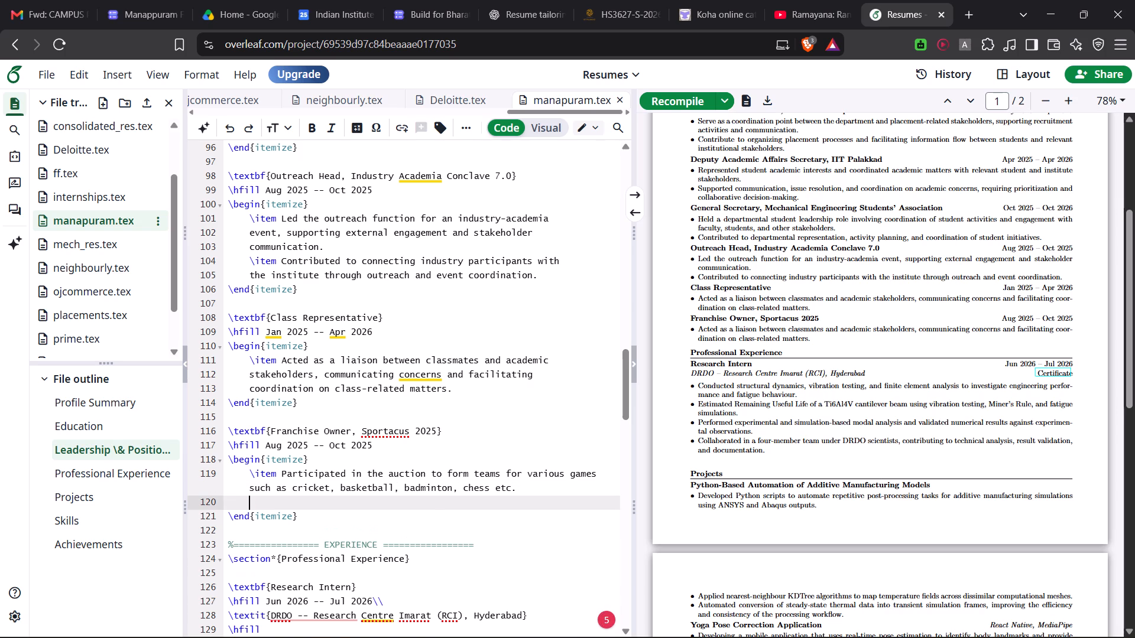
{"action": "type", "text": "\\item"}
{"action": "key", "text": "space"}
{"action": "type", "text": "Lead the franchise to"}
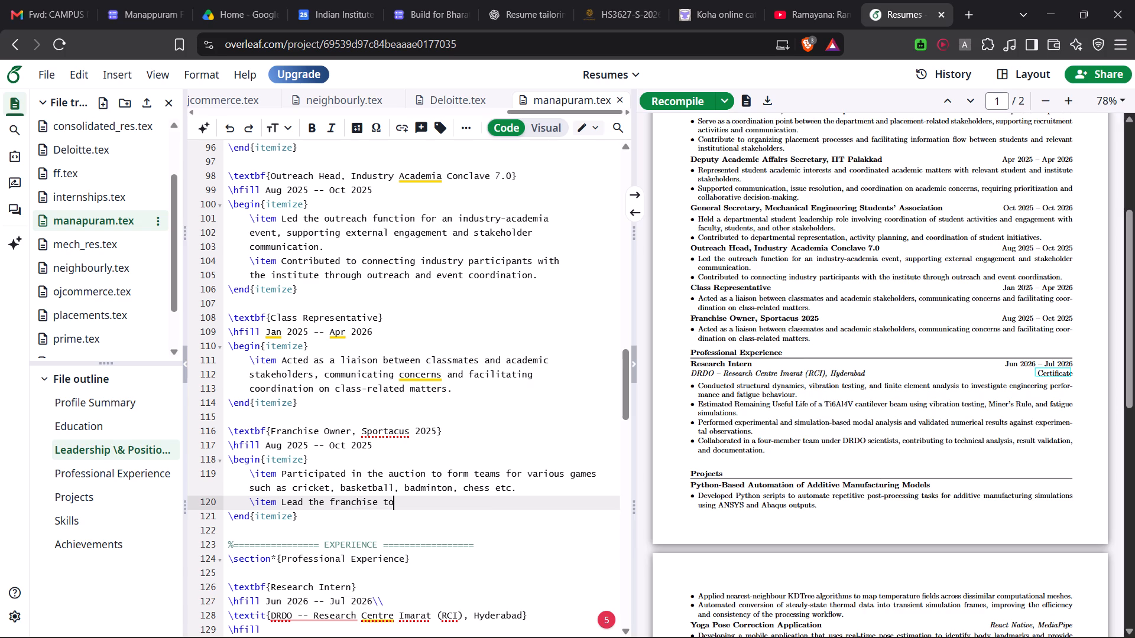
{"action": "key", "text": "space"}
{"action": "type", "text": "third position"}
{"action": "key", "text": "space"}
{"action": "type", "text": "with"}
{"action": "key", "text": "space"}
{"action": "type", "text": "first place in the sports"}
{"action": "key", "text": "space"}
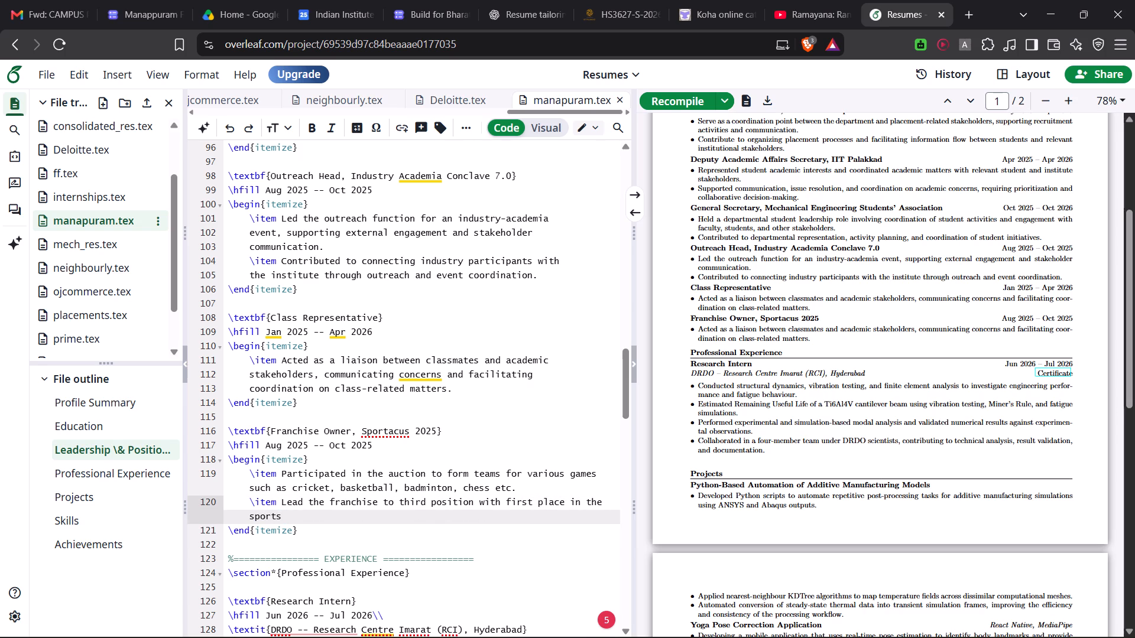
{"action": "type", "text": "-"}
{"action": "key", "text": "space"}
{"action": "type", "text": "cricket, chess,"}
{"action": "key", "text": "space"}
{"action": "type", "text": "badmintio"}
{"action": "key", "text": "BackSpace"}
{"action": "key", "text": "BackSpace"}
{"action": "type", "text": "on,"}
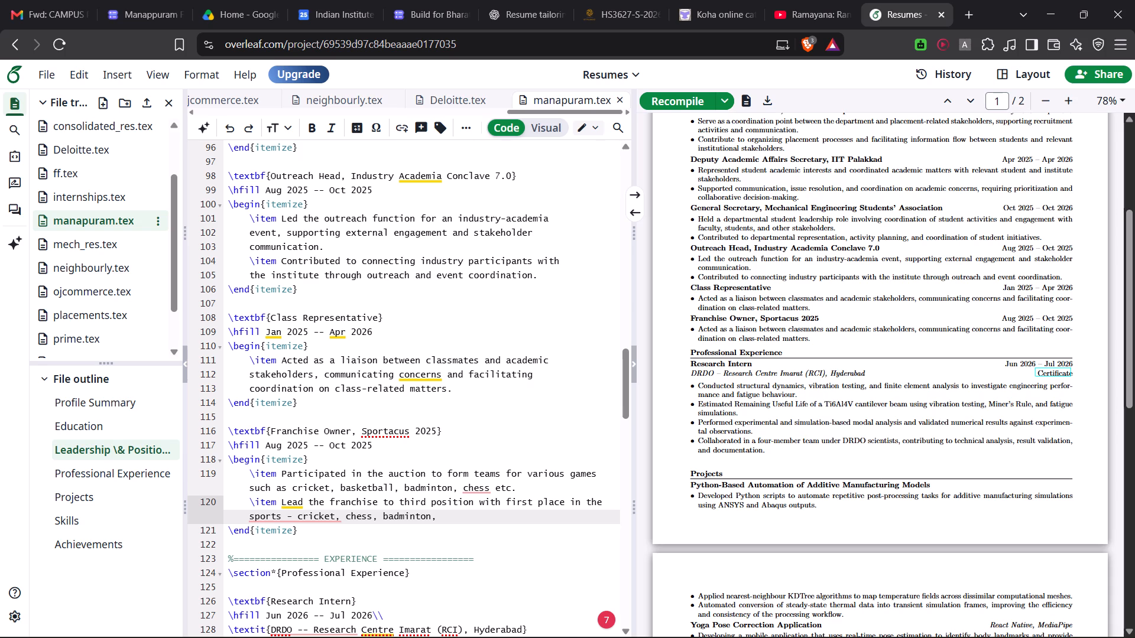
Reword the end of the second Franchise Owner bullet to "first place in cricket, chess and badminton.".
{"action": "key", "text": "ctrl+Left"}
{"action": "key", "text": "ctrl+Left"}
{"action": "key", "text": "ctrl+Left"}
{"action": "key", "text": "ctrl+Left"}
{"action": "key", "text": "ctrl+Left"}
{"action": "key", "text": "ctrl+Left"}
{"action": "key", "text": "ctrl+BackSpace"}
{"action": "key", "text": "ctrl+BackSpace"}
{"action": "key", "text": "ctrl+BackSpace"}
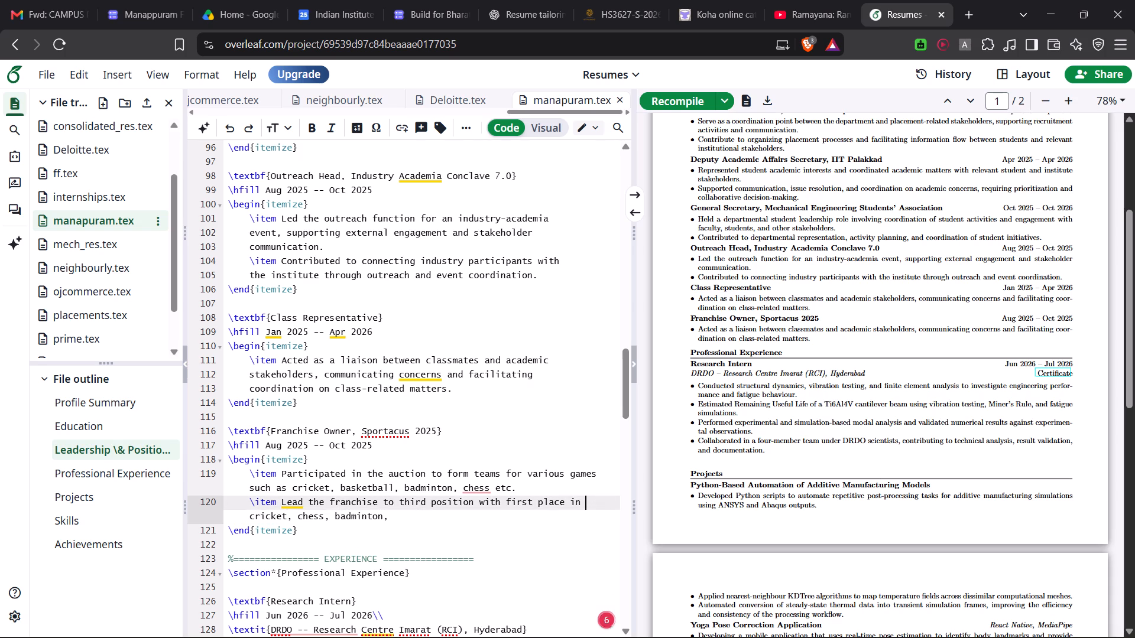
{"action": "key", "text": "ctrl+BackSpace"}
{"action": "type", "text": "in"}
{"action": "key", "text": "space"}
{"action": "key", "text": "ctrl+Right"}
{"action": "key", "text": "ctrl+Right"}
{"action": "key", "text": "ctrl+Right"}
{"action": "key", "text": "Delete"}
{"action": "key", "text": "space"}
{"action": "type", "text": "and"}
{"action": "key", "text": "ctrl+Right"}
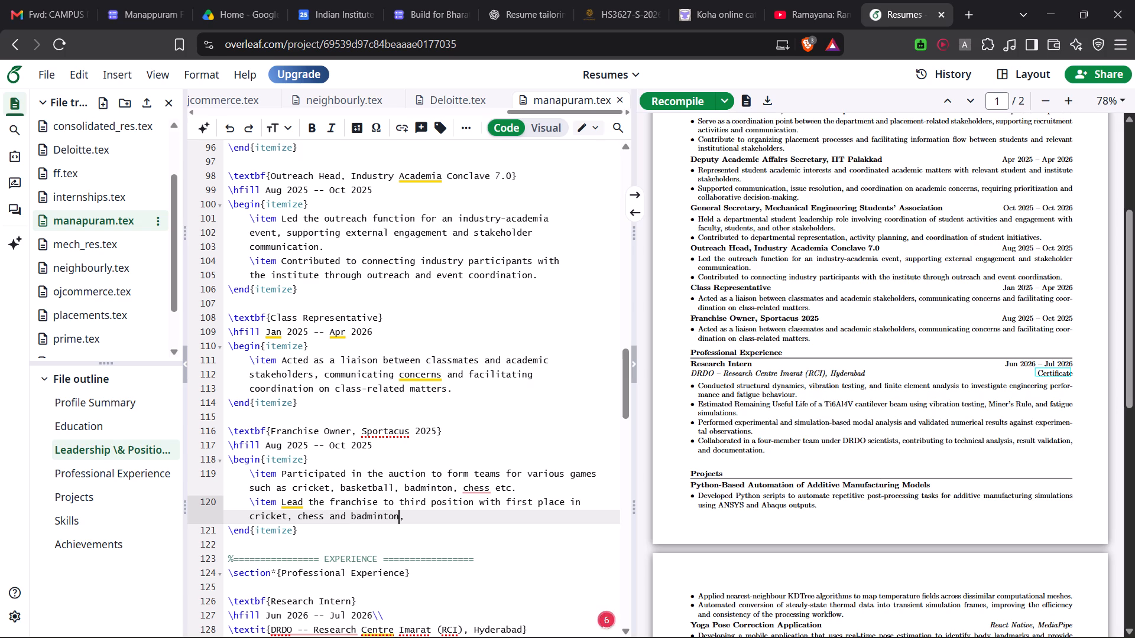
{"action": "key", "text": "Delete"}
{"action": "key", "text": "period"}
Recompile manapuram.tex and check the updated Franchise Owner entry and both pages in the PDF preview.
{"action": "key", "text": "ctrl+Return"}
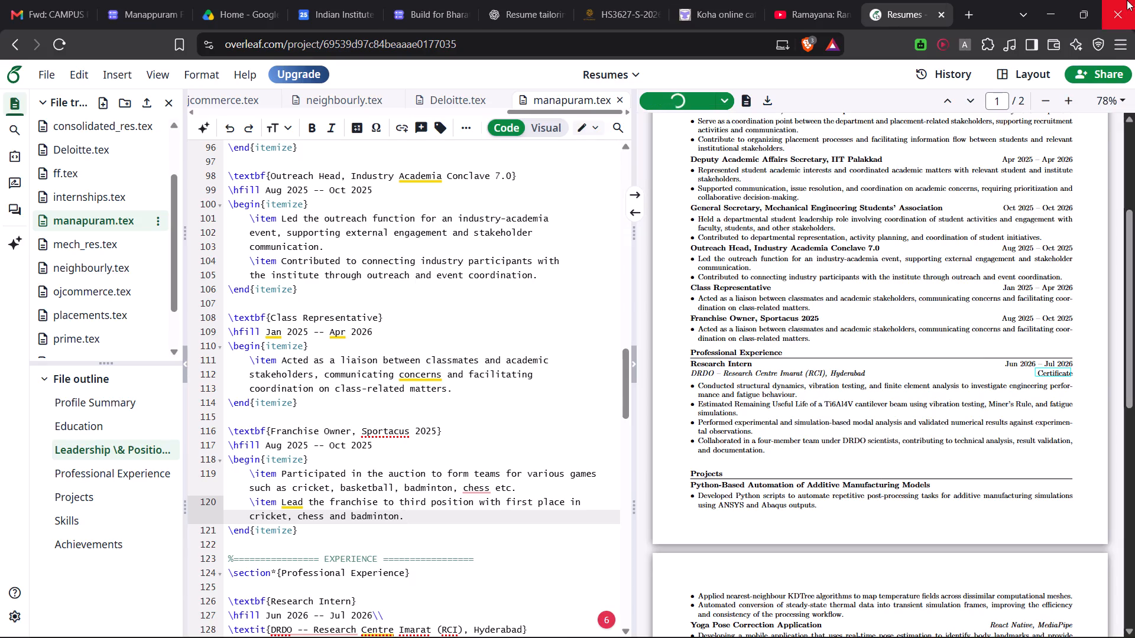
{"action": "scroll", "coordinate": [958, 406], "scroll_direction": "up", "scroll_amount": 4}
{"action": "scroll", "coordinate": [958, 406], "scroll_direction": "down", "scroll_amount": 3}
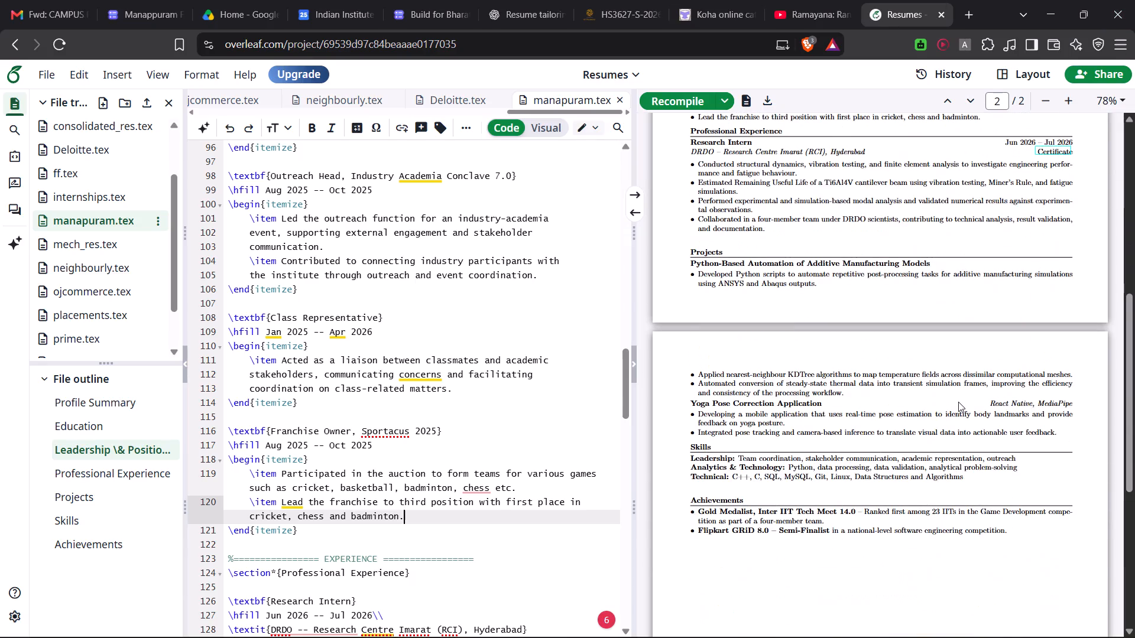
{"action": "scroll", "coordinate": [958, 402], "scroll_direction": "up", "scroll_amount": 3}
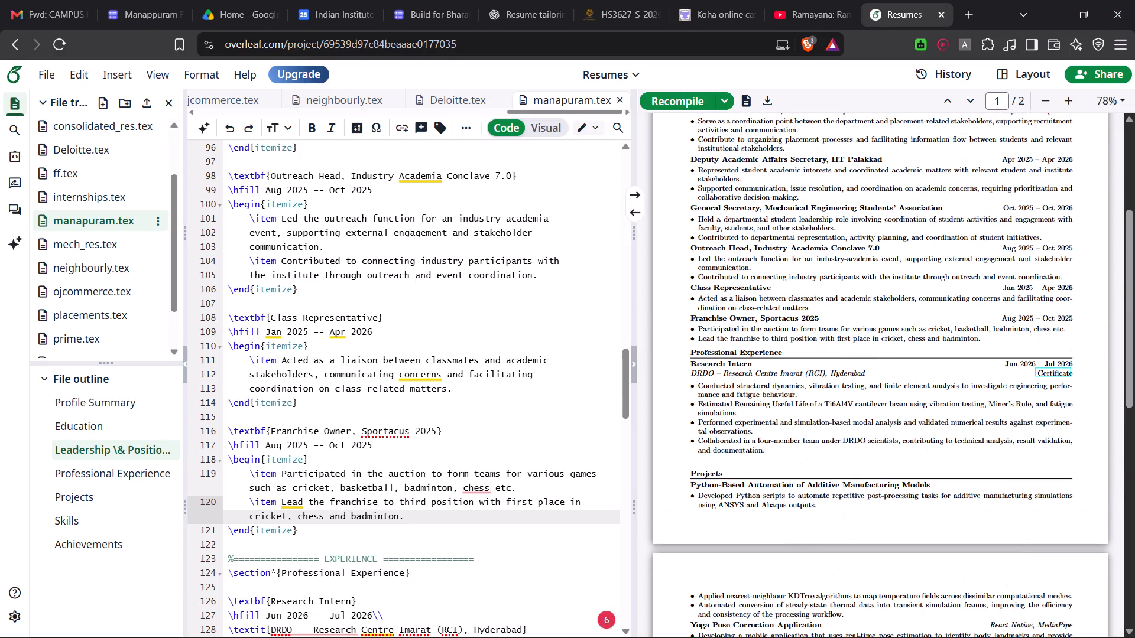
{"action": "scroll", "coordinate": [958, 402], "scroll_direction": "up", "scroll_amount": 4}
{"action": "scroll", "coordinate": [958, 402], "scroll_direction": "down", "scroll_amount": 5}
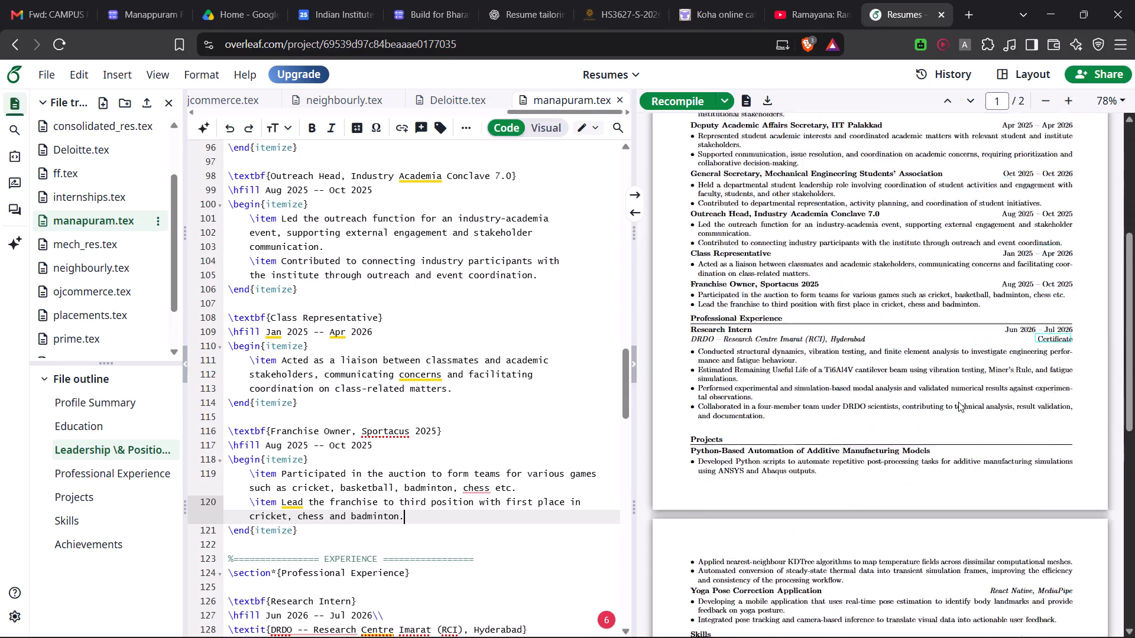
{"action": "scroll", "coordinate": [958, 402], "scroll_direction": "down", "scroll_amount": 3}
{"action": "scroll", "coordinate": [958, 402], "scroll_direction": "up", "scroll_amount": 2}
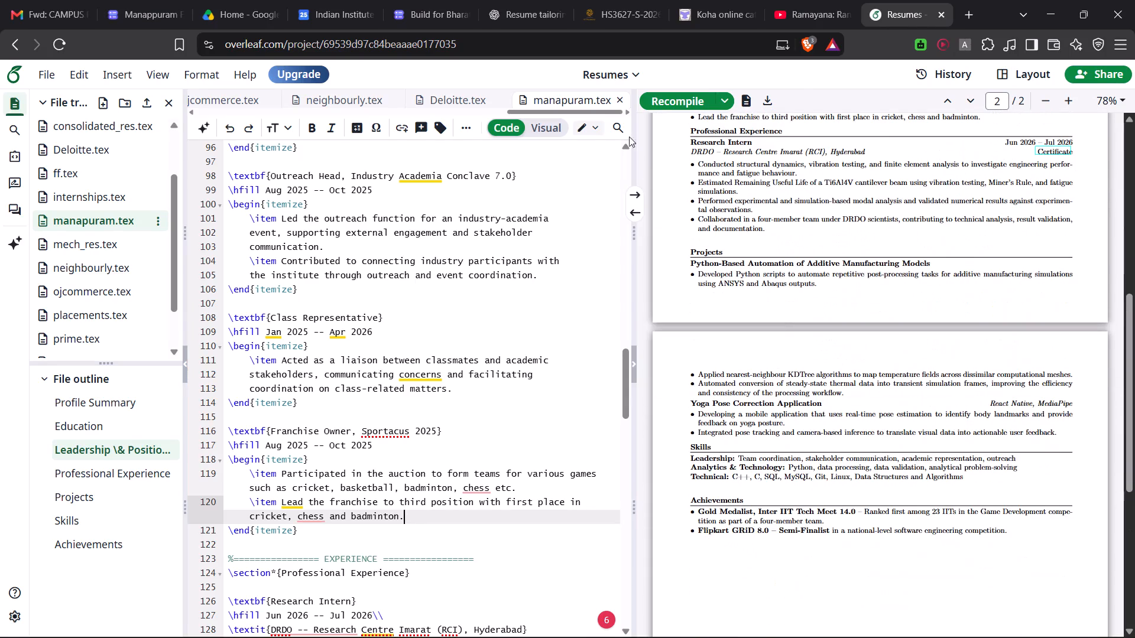
Download the compiled PDF to the Downloads folder under the file name "resume".
{"action": "left_click", "coordinate": [770, 100]}
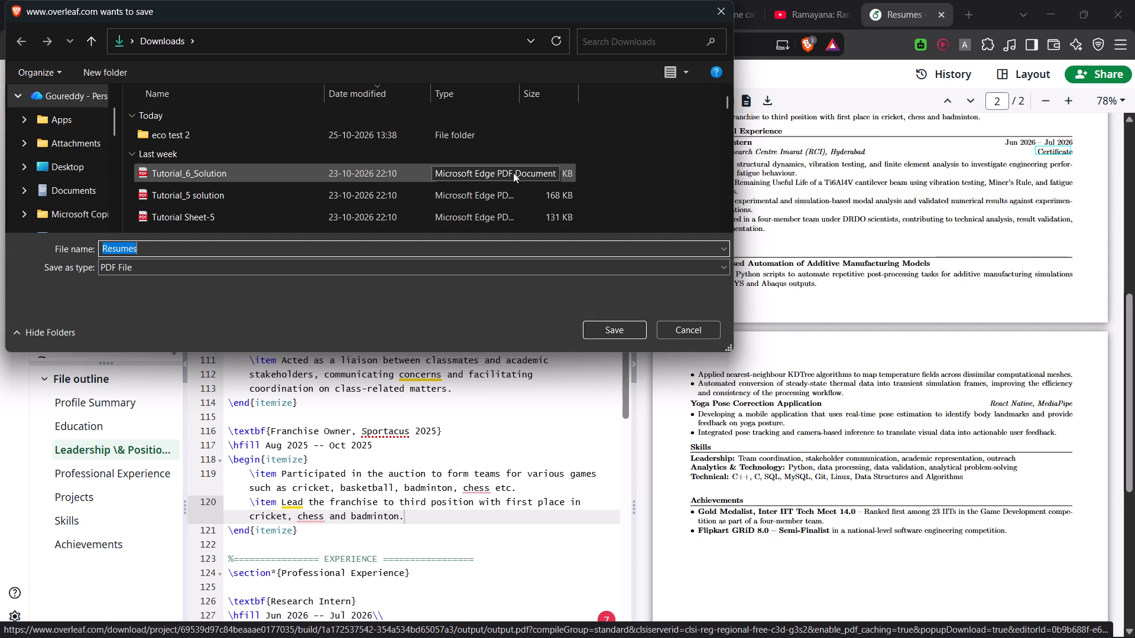
{"action": "type", "text": "resume"}
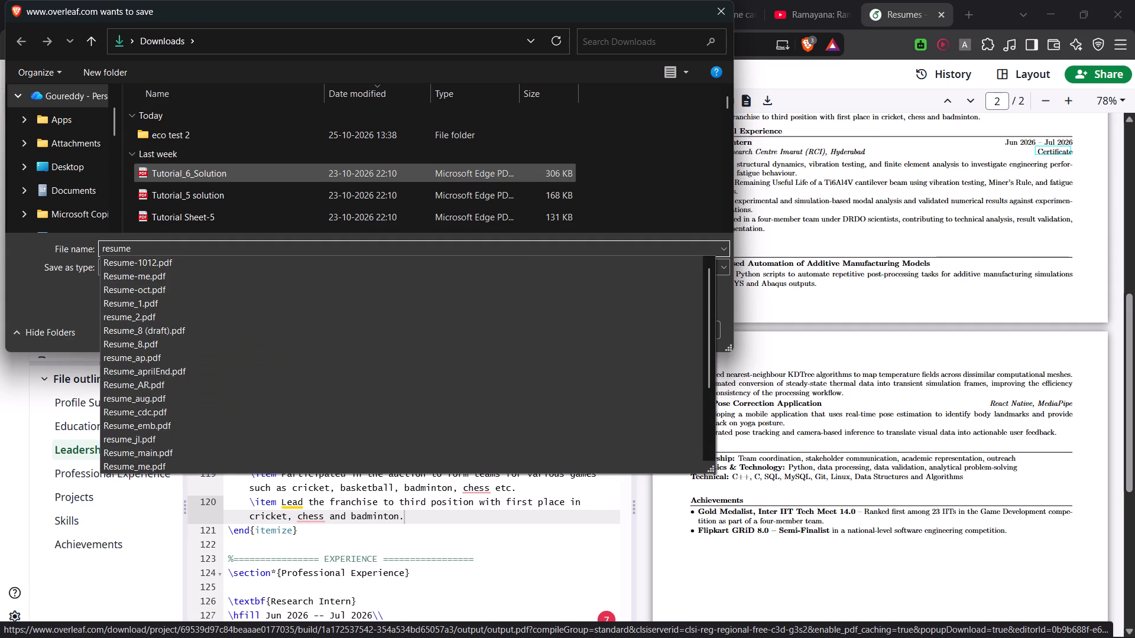
{"action": "type", "text": "_sana"}
{"action": "key", "text": "ctrl+BackSpace"}
{"action": "key", "text": "BackSpace"}
{"action": "key", "text": "Return"}
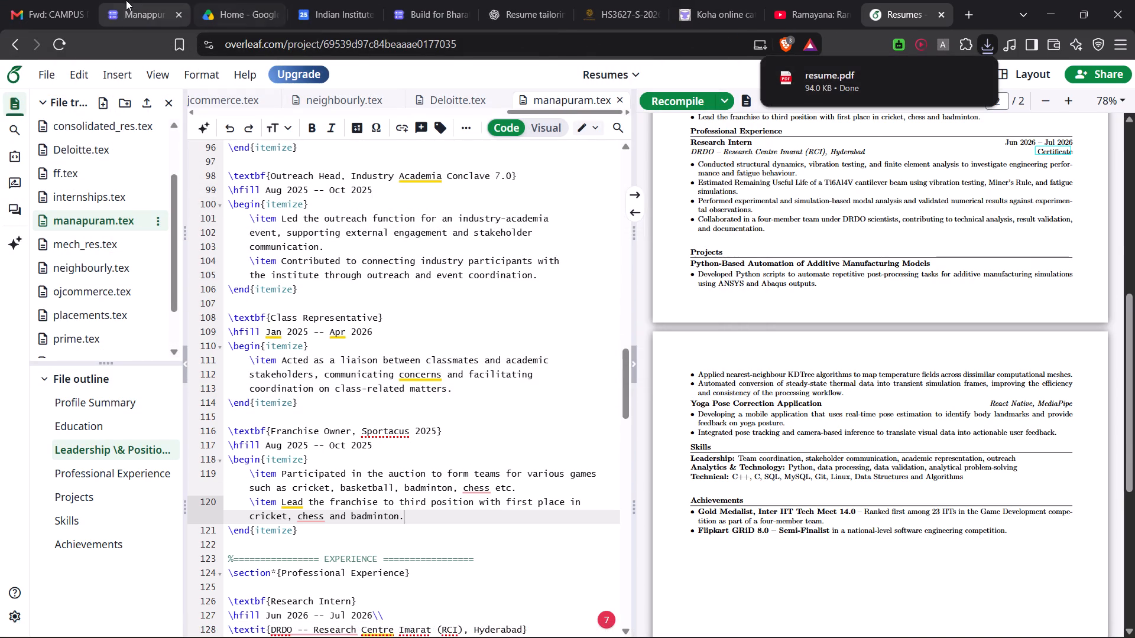
Upload the downloaded resume PDF to the Updated Resume question of the Manappuram Finance form.
{"action": "left_click", "coordinate": [126, 0]}
{"action": "left_click", "coordinate": [565, 450]}
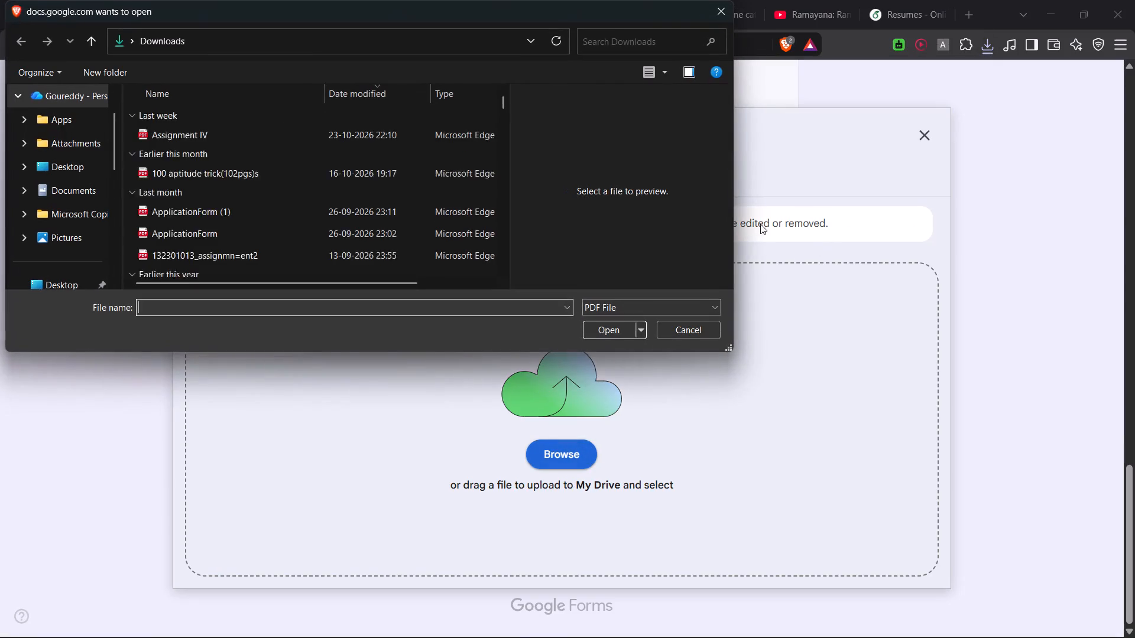
{"action": "left_click", "coordinate": [265, 126]}
{"action": "left_click", "coordinate": [601, 333]}
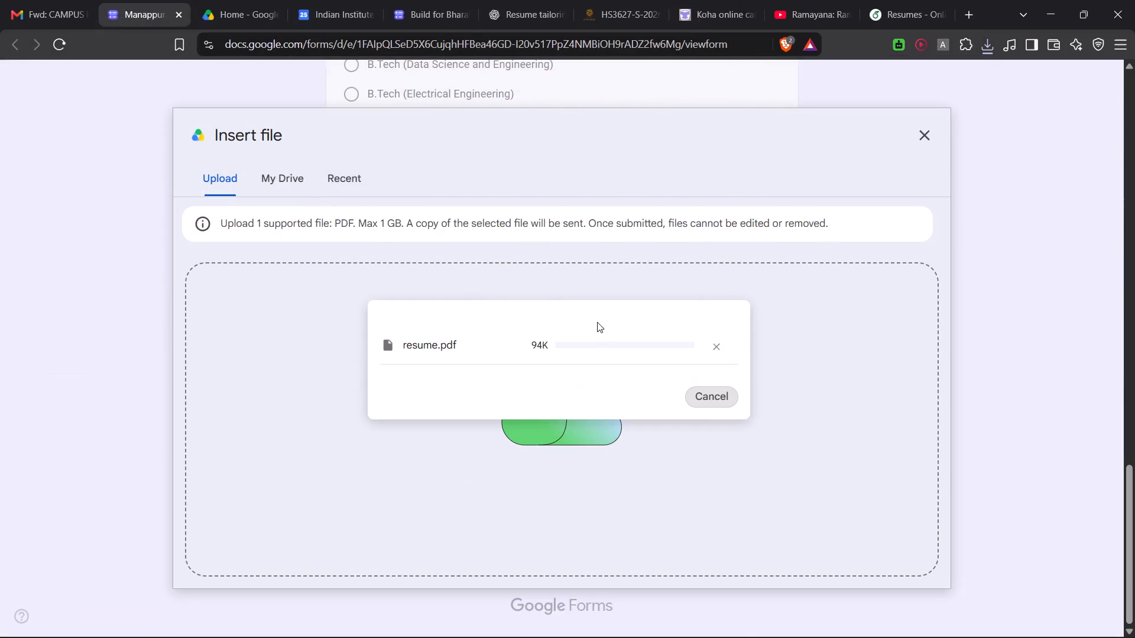
In File Explorer, rename the newly downloaded resume PDF in Downloads as "manappuram".
{"action": "left_click", "coordinate": [680, 626]}
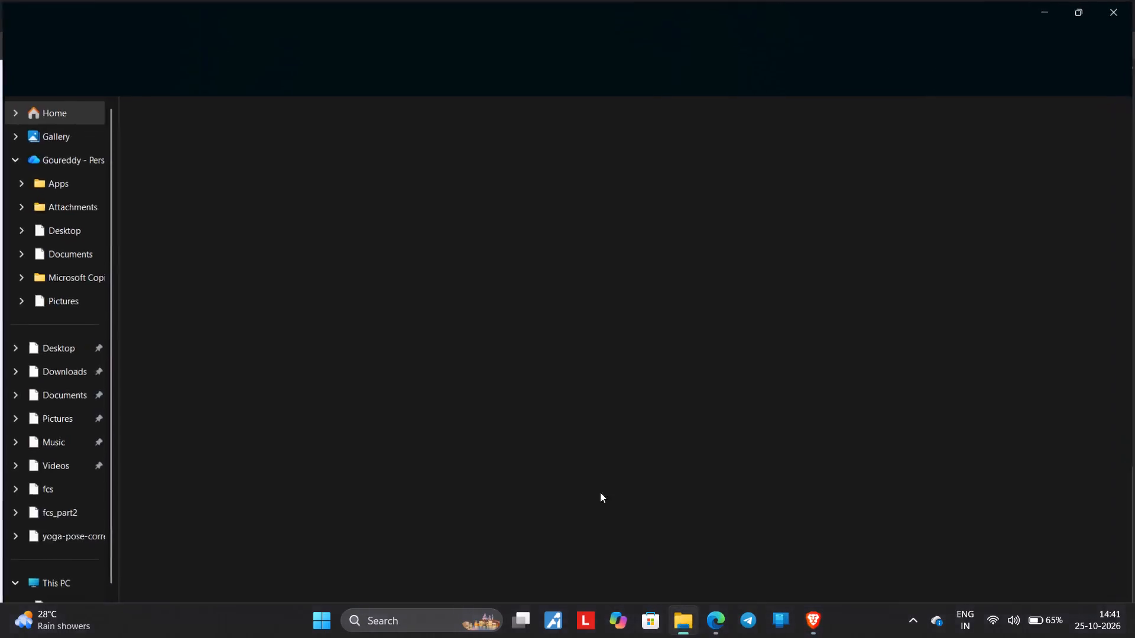
{"action": "left_click", "coordinate": [43, 366]}
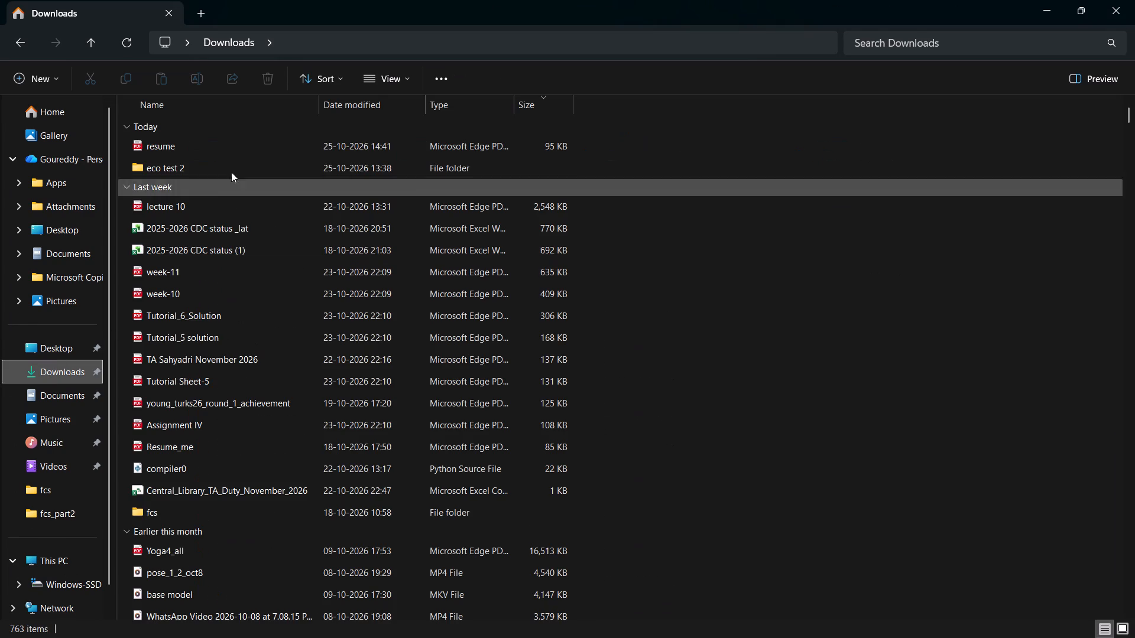
{"action": "left_click", "coordinate": [195, 147]}
{"action": "left_click", "coordinate": [158, 147]}
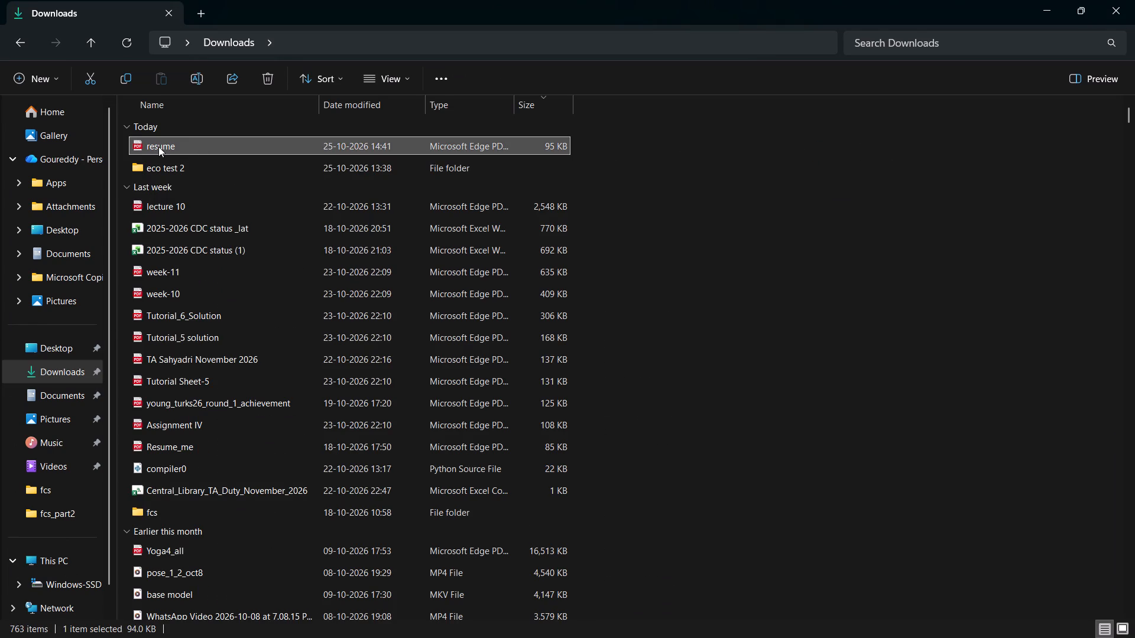
{"action": "type", "text": "manappuram"}
{"action": "key", "text": "Return"}
Switch back to the Manappuram Finance form in the browser and review the filled-in answers from the resume upload back to the beginning.
{"action": "key", "text": "alt+Tab"}
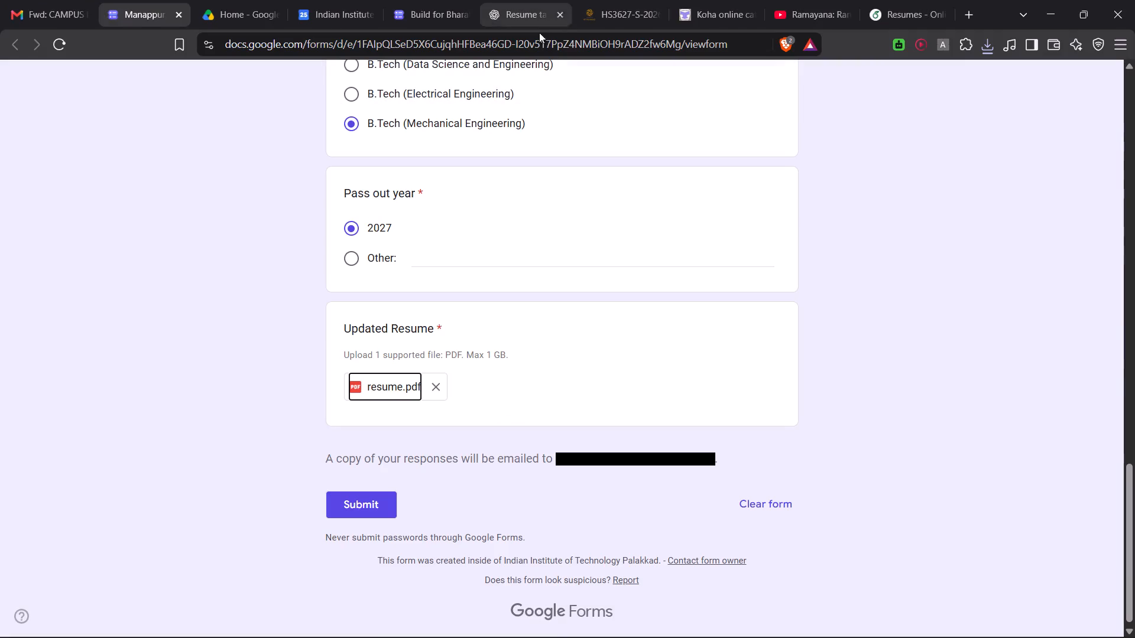
{"action": "scroll", "coordinate": [402, 470], "scroll_direction": "up", "scroll_amount": 10}
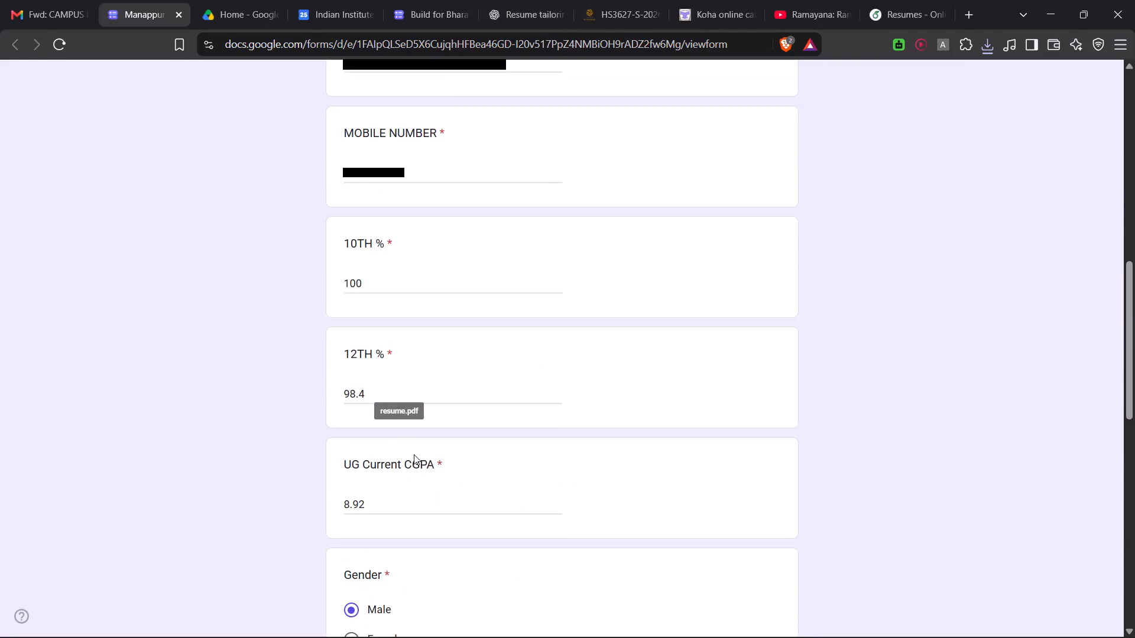
{"action": "scroll", "coordinate": [414, 454], "scroll_direction": "up", "scroll_amount": 14}
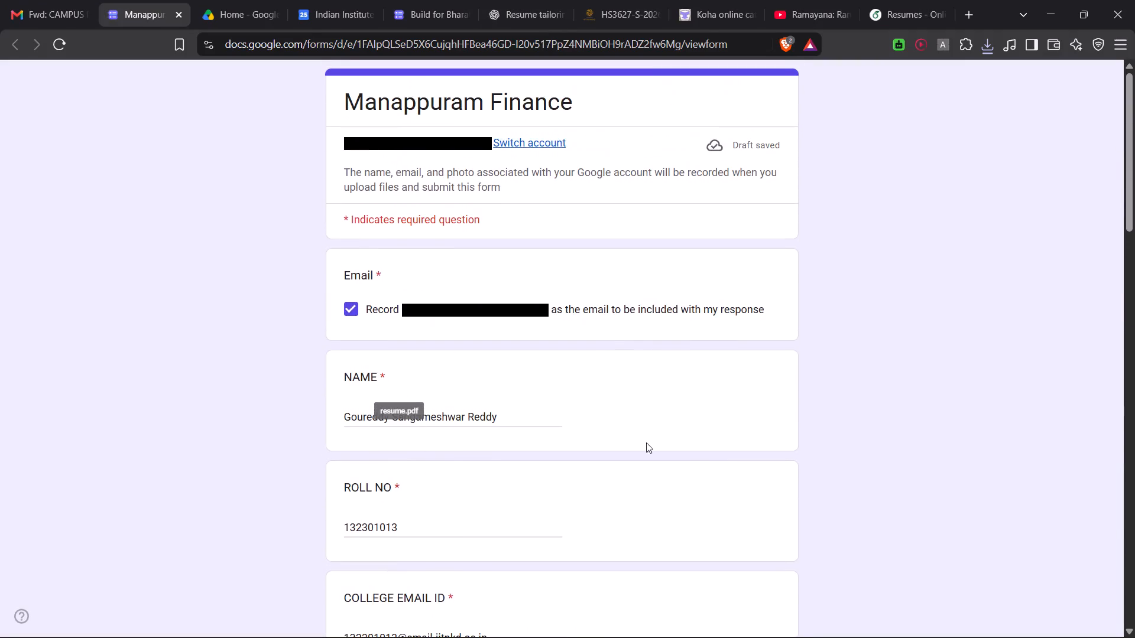
Submit the completed Manappuram Finance form.
{"action": "left_click", "coordinate": [689, 442]}
{"action": "scroll", "coordinate": [642, 502], "scroll_direction": "down", "scroll_amount": 20}
{"action": "scroll", "coordinate": [642, 502], "scroll_direction": "down", "scroll_amount": 4}
{"action": "left_click", "coordinate": [378, 510]}
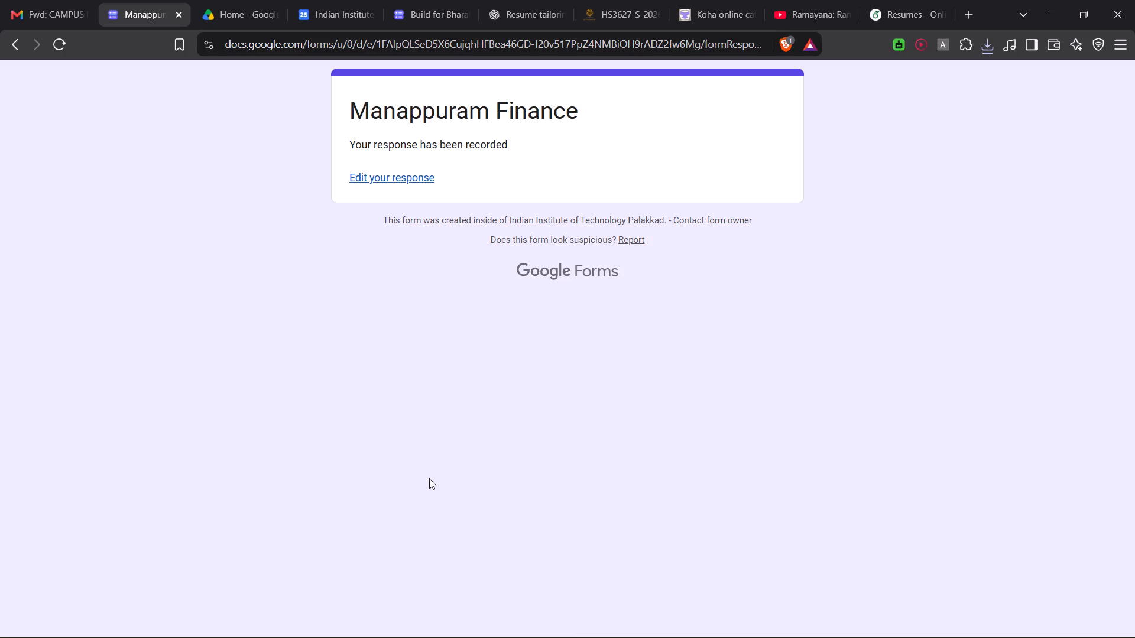
Return to the Manappuram Finance campus hiring email in Gmail and review its hiring phases and selection process tables.
{"action": "left_click", "coordinate": [120, 0]}
{"action": "left_click", "coordinate": [32, 0]}
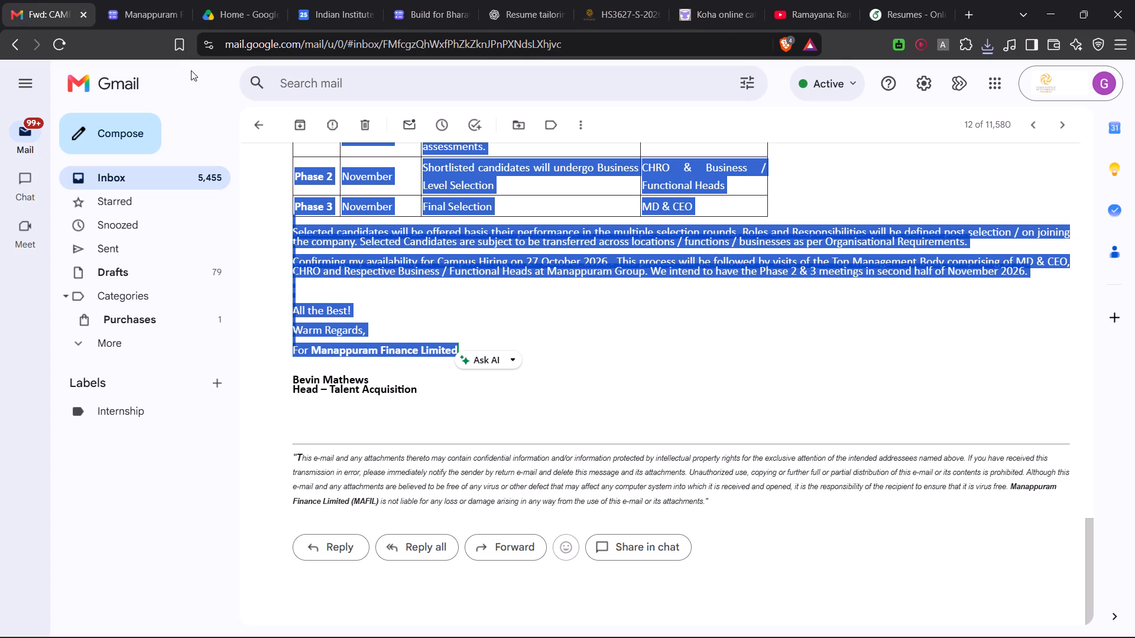
{"action": "right_click_drag", "start_coordinate": [335, 149], "coordinate": [718, 247]}
{"action": "left_click", "coordinate": [742, 231]}
{"action": "left_click", "coordinate": [558, 183]}
{"action": "scroll", "coordinate": [605, 356], "scroll_direction": "up", "scroll_amount": 3}
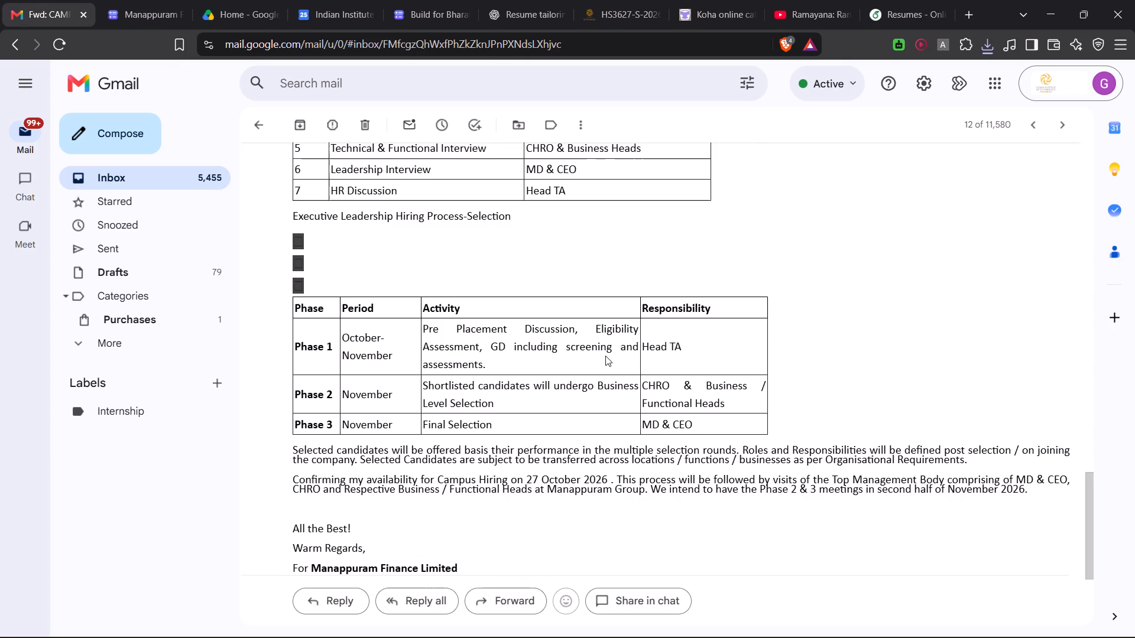
{"action": "left_click", "coordinate": [546, 340]}
{"action": "left_click_drag", "start_coordinate": [403, 346], "coordinate": [648, 423]}
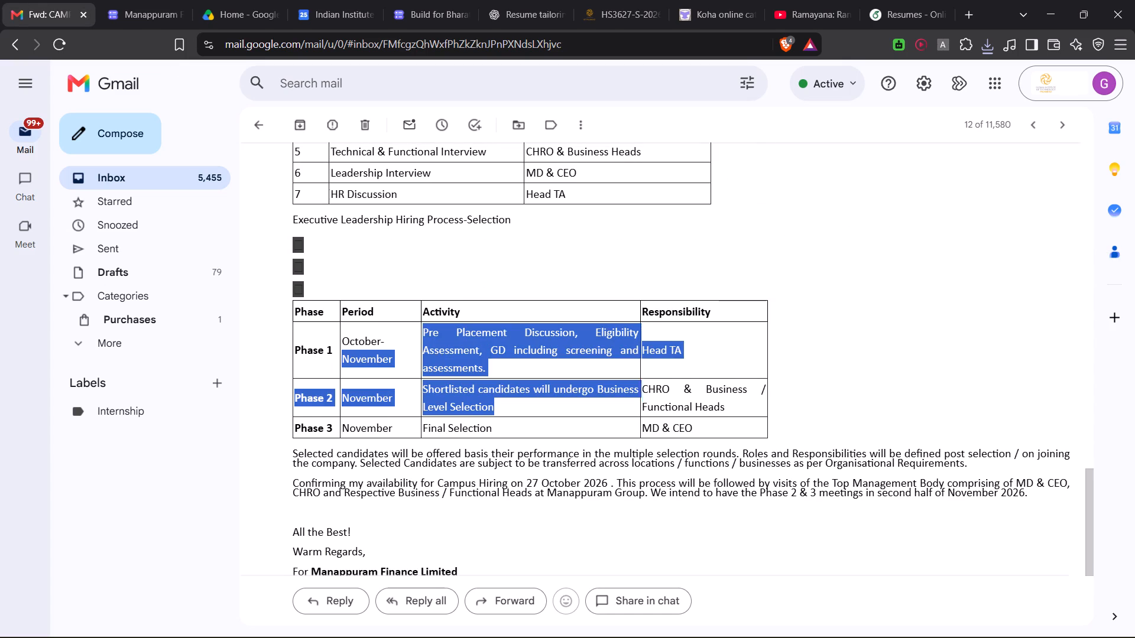
{"action": "left_click_drag", "start_coordinate": [648, 423], "coordinate": [692, 438]}
{"action": "left_click", "coordinate": [890, 439]}
{"action": "scroll", "coordinate": [666, 373], "scroll_direction": "up", "scroll_amount": 4}
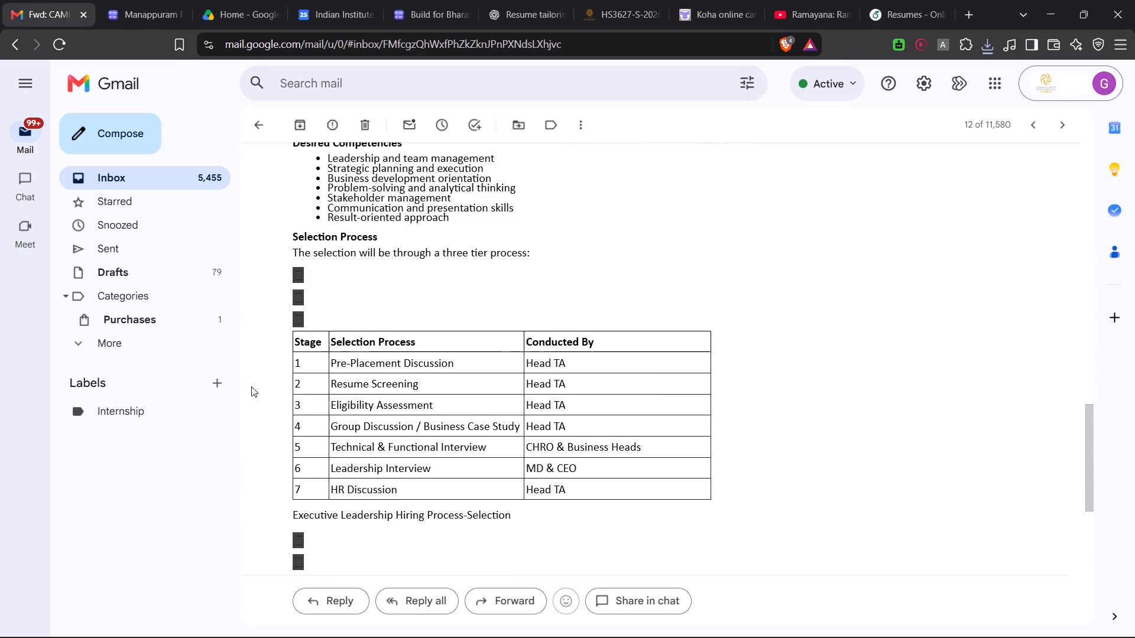
{"action": "left_click_drag", "start_coordinate": [291, 367], "coordinate": [332, 506]}
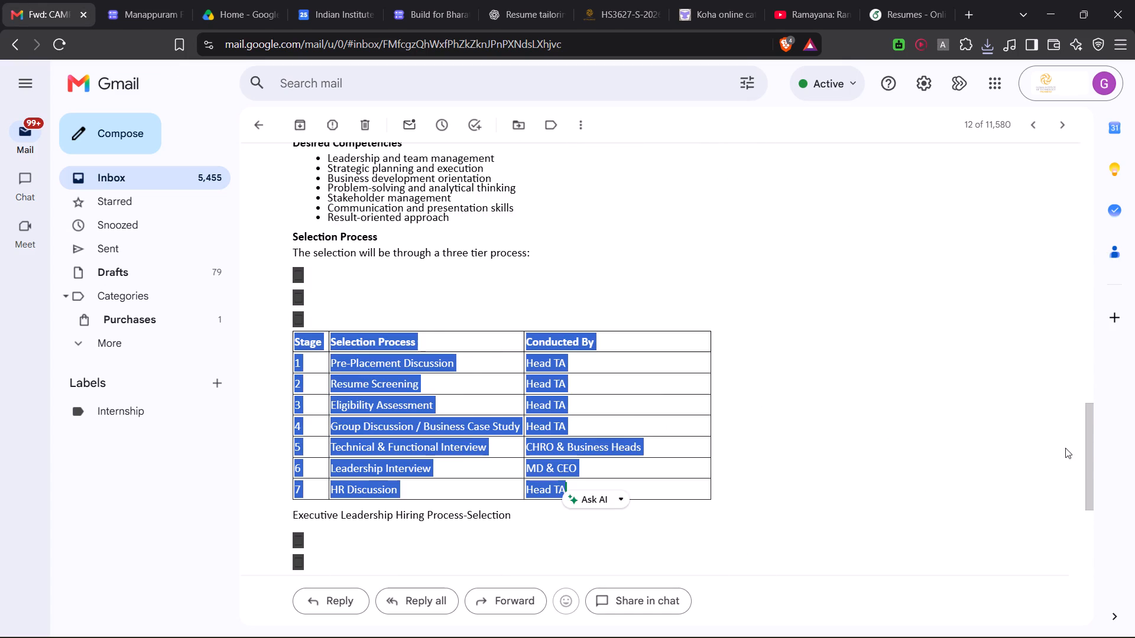
{"action": "left_click", "coordinate": [1065, 448]}
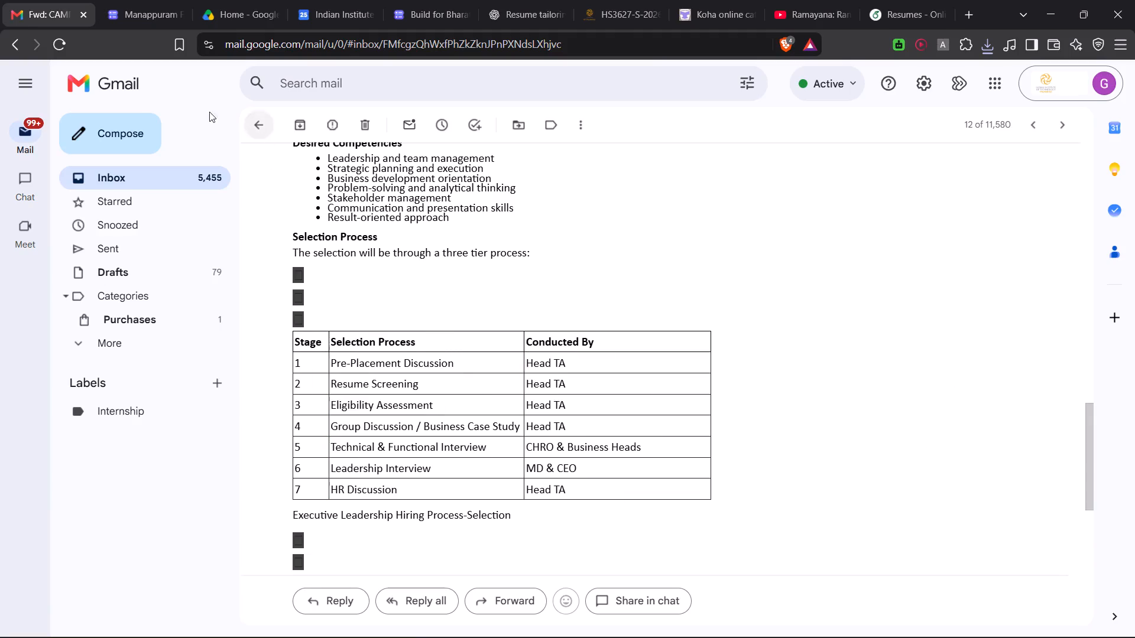
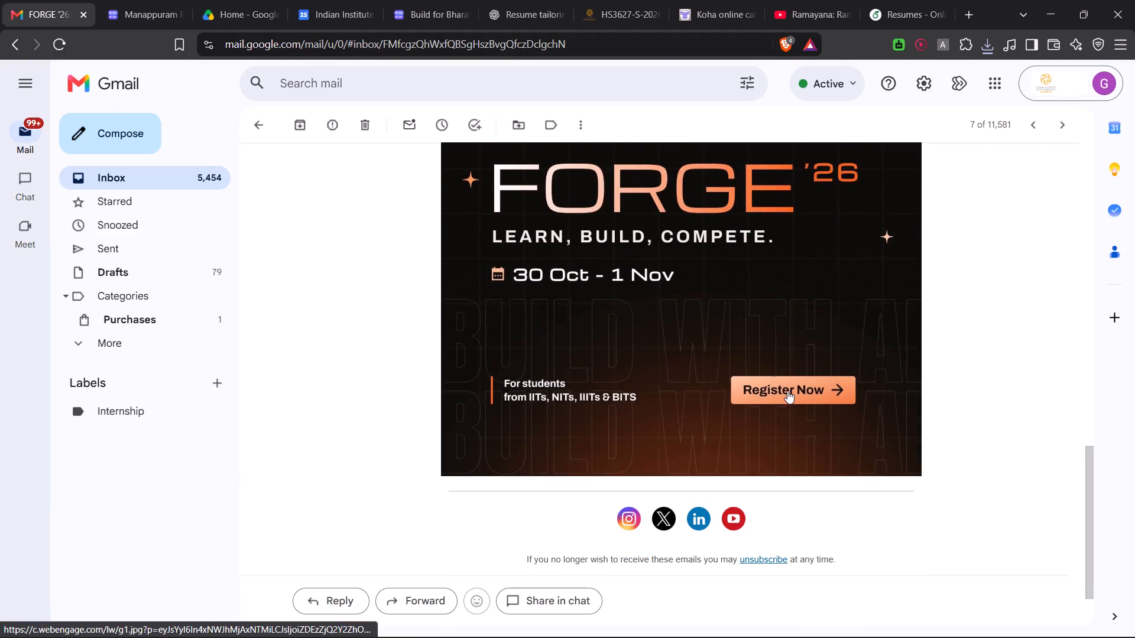
Skim the FORGE '26 Gen AI Buildathon email and open the event's registration page from its banner.
{"action": "scroll", "coordinate": [786, 391], "scroll_direction": "up", "scroll_amount": 3}
{"action": "scroll", "coordinate": [786, 391], "scroll_direction": "down", "scroll_amount": 2}
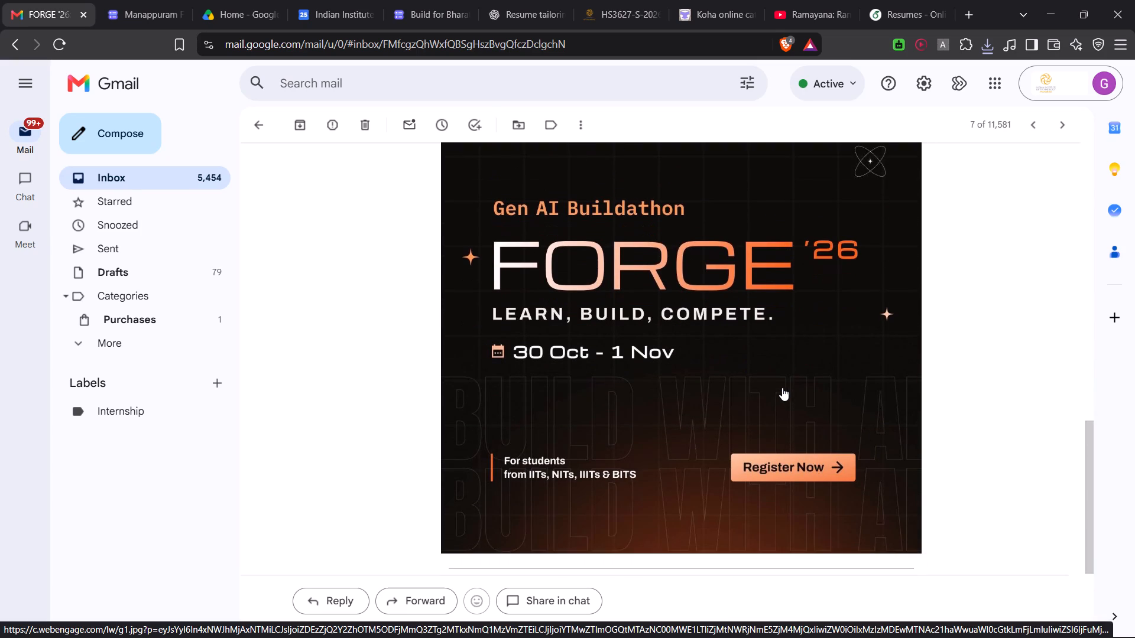
{"action": "scroll", "coordinate": [781, 390], "scroll_direction": "up", "scroll_amount": 3}
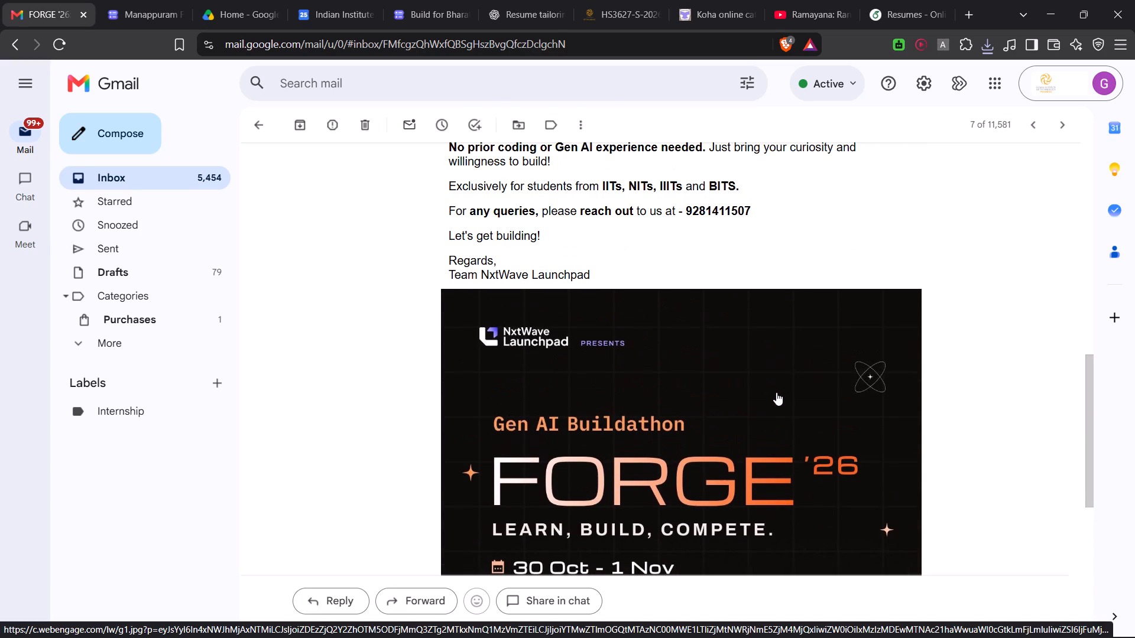
{"action": "left_click", "coordinate": [776, 392]}
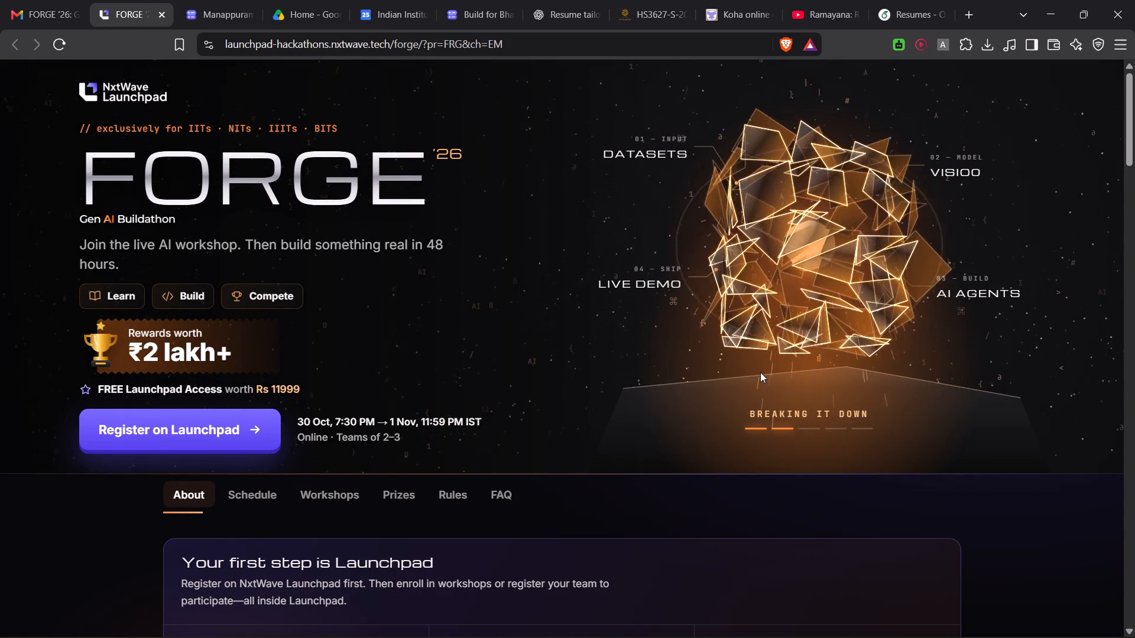
Read through the FORGE '26 event page, covering the About section, schedule, live workshops, prizes and rules.
{"action": "scroll", "coordinate": [756, 376], "scroll_direction": "down", "scroll_amount": 3}
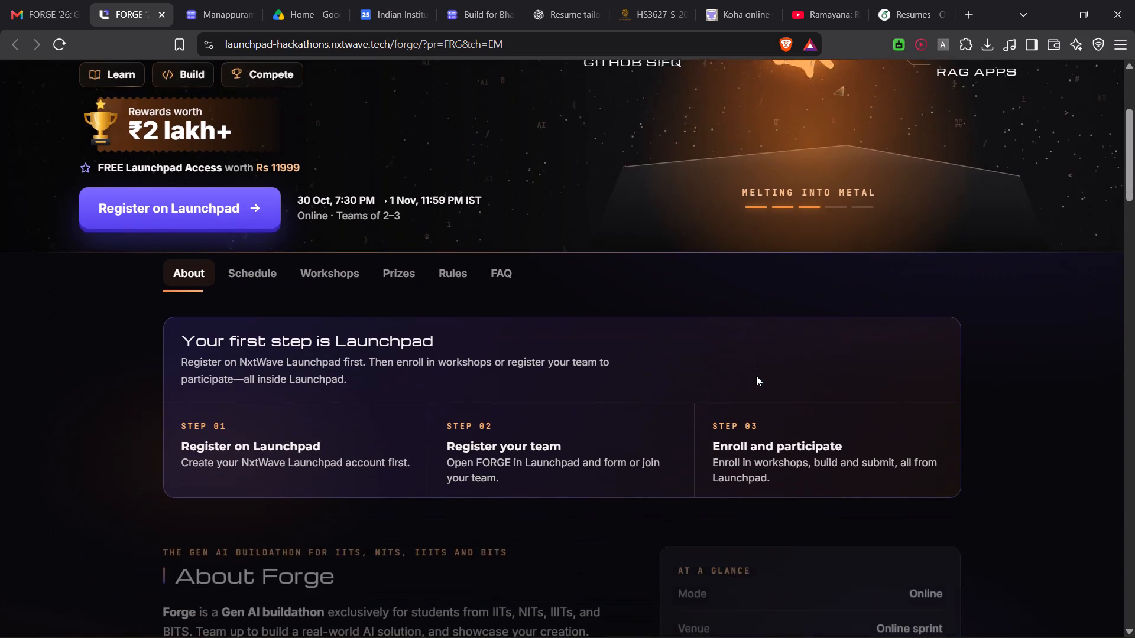
{"action": "scroll", "coordinate": [756, 376], "scroll_direction": "down", "scroll_amount": 3}
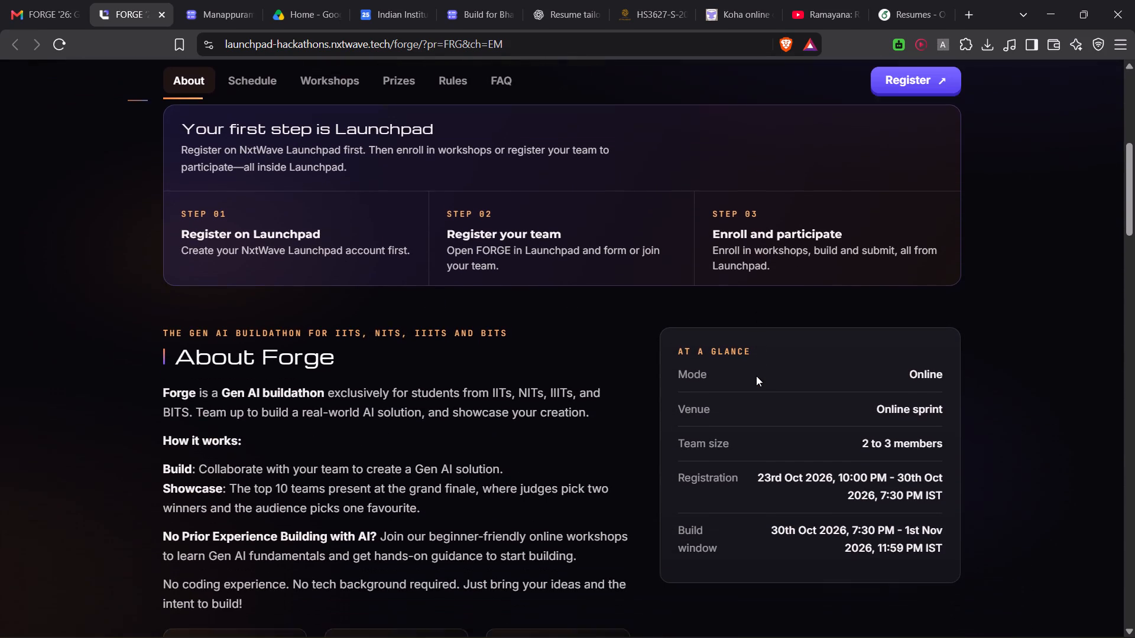
{"action": "scroll", "coordinate": [756, 376], "scroll_direction": "down", "scroll_amount": 3}
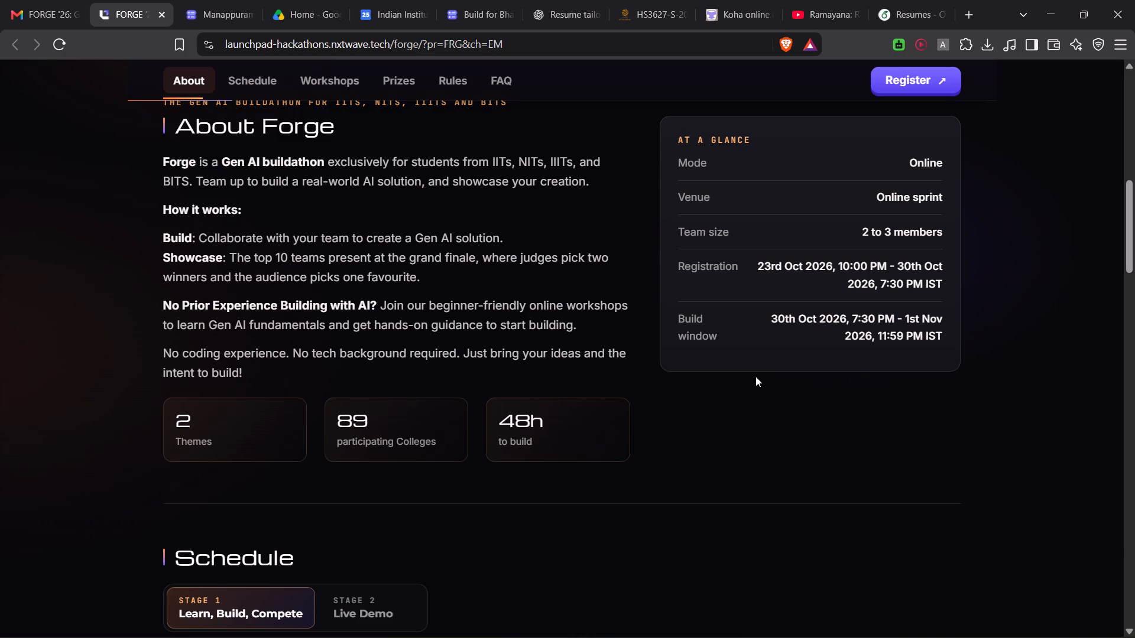
{"action": "scroll", "coordinate": [755, 376], "scroll_direction": "down", "scroll_amount": 2}
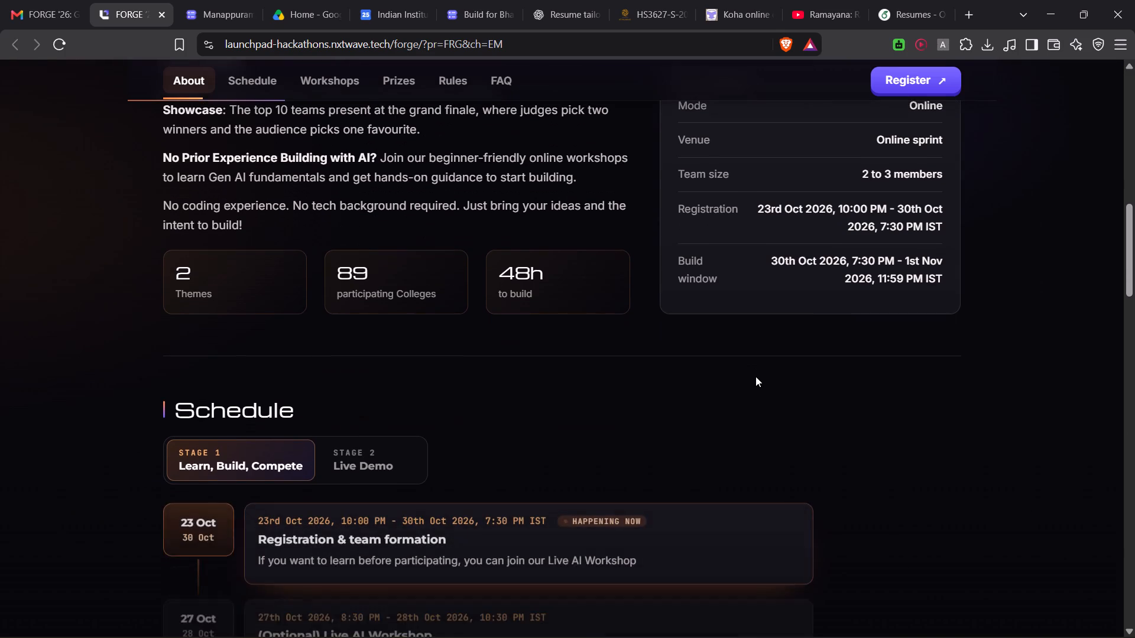
{"action": "scroll", "coordinate": [755, 376], "scroll_direction": "down", "scroll_amount": 3}
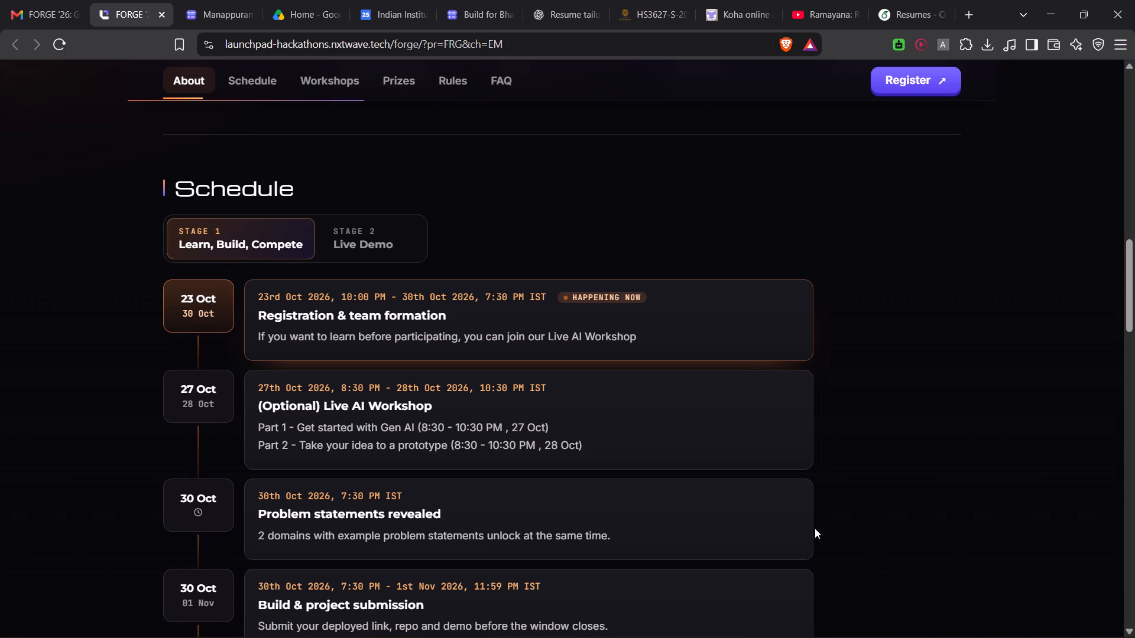
{"action": "scroll", "coordinate": [383, 440], "scroll_direction": "down", "scroll_amount": 1}
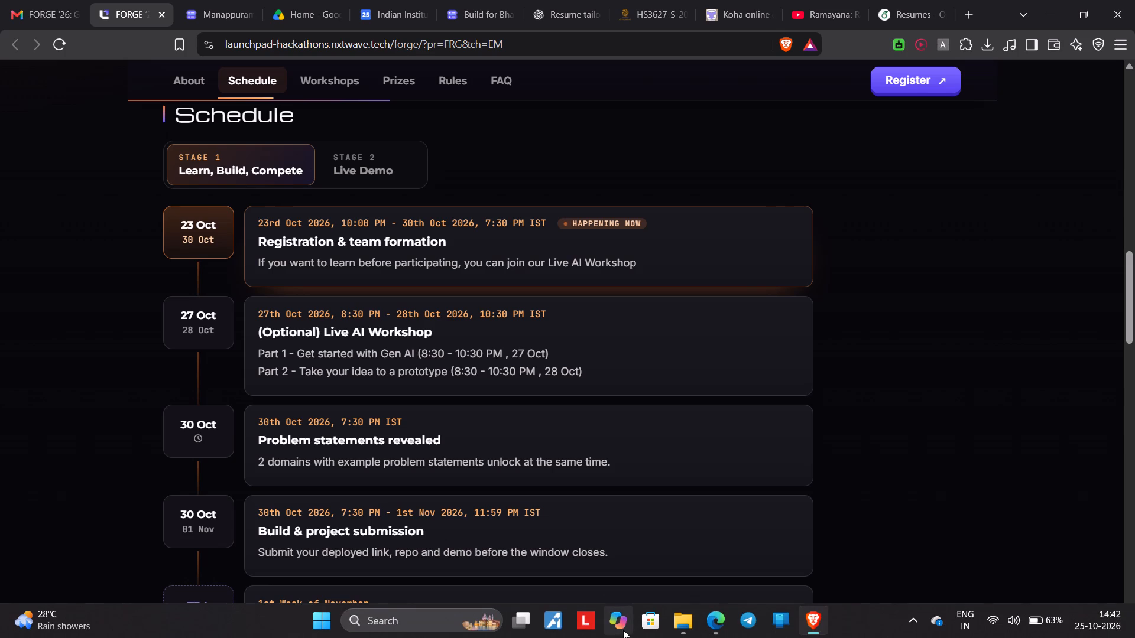
{"action": "scroll", "coordinate": [369, 503], "scroll_direction": "down", "scroll_amount": 2}
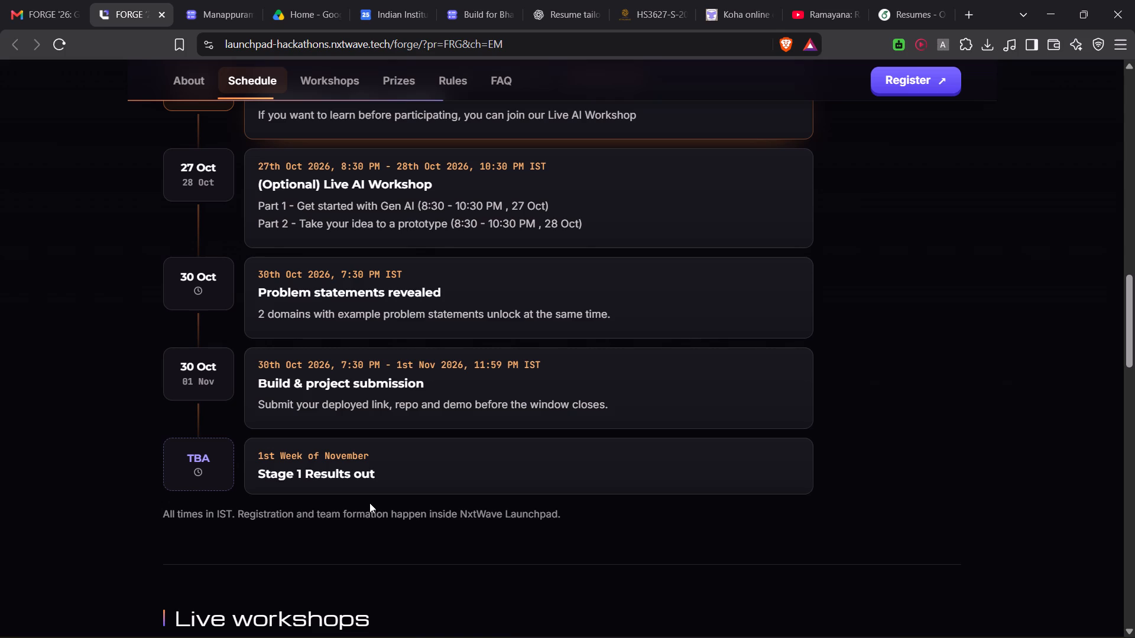
{"action": "scroll", "coordinate": [369, 503], "scroll_direction": "down", "scroll_amount": 4}
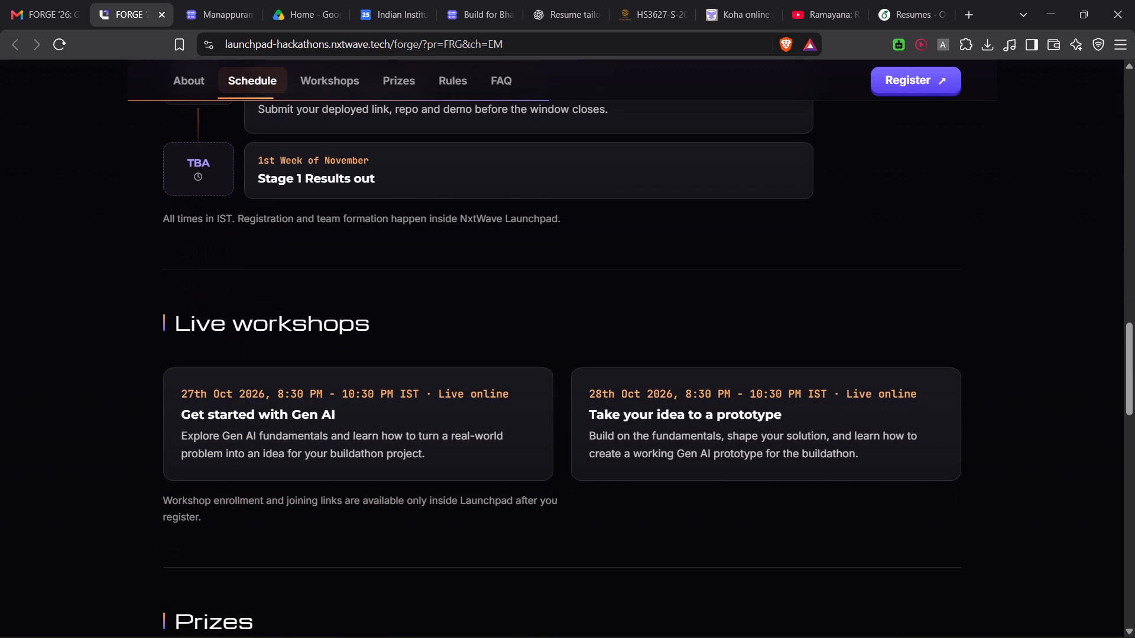
{"action": "scroll", "coordinate": [369, 503], "scroll_direction": "down", "scroll_amount": 5}
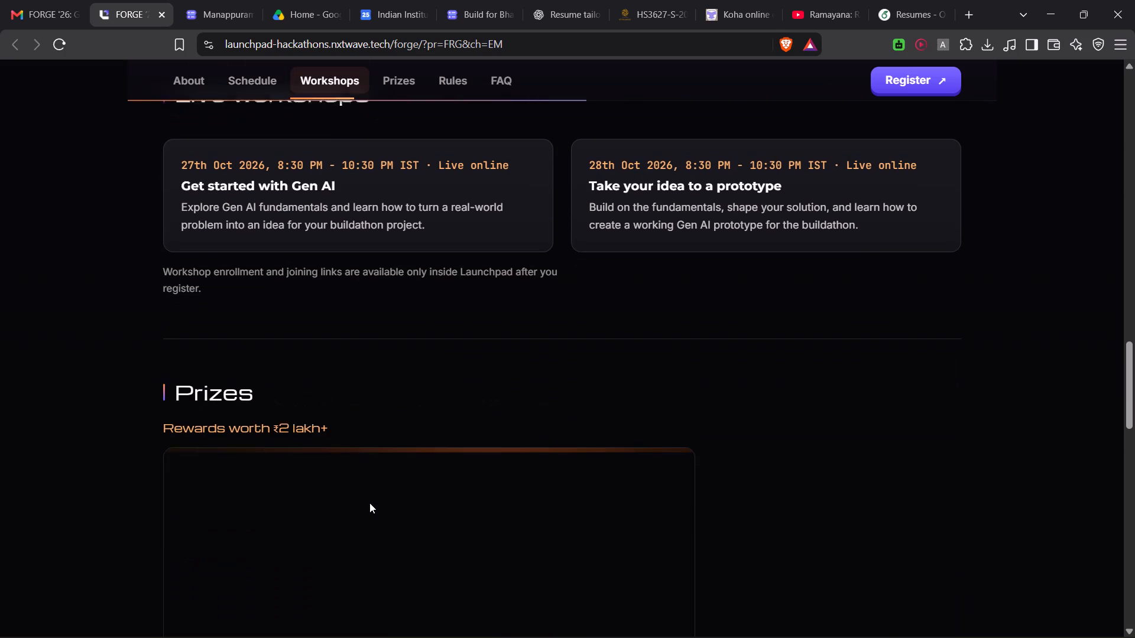
{"action": "scroll", "coordinate": [369, 503], "scroll_direction": "down", "scroll_amount": 1}
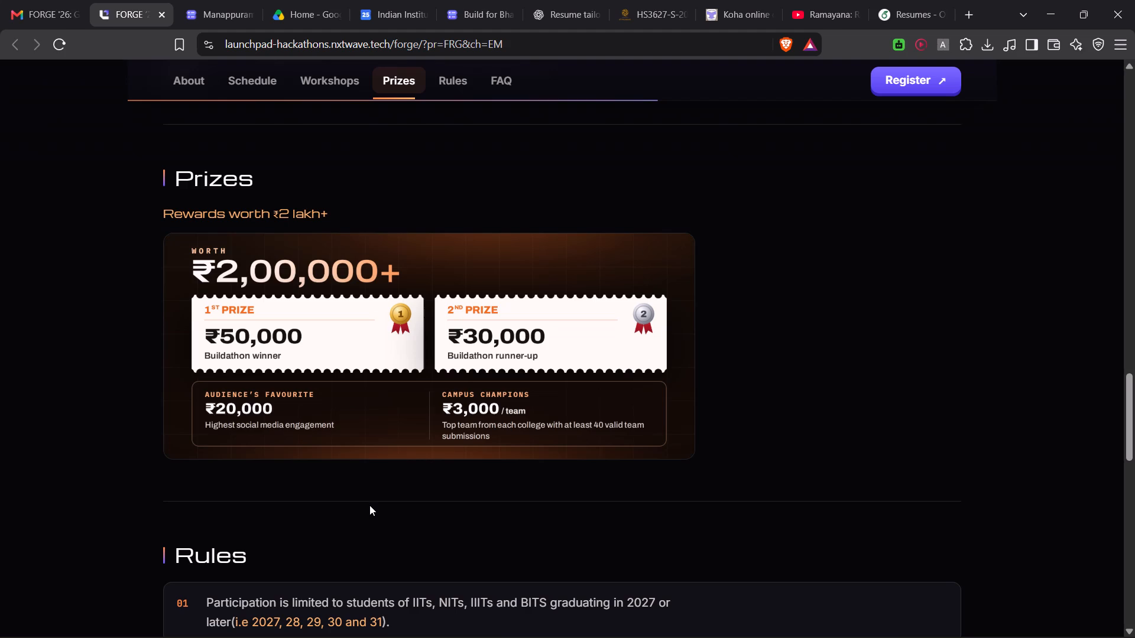
{"action": "scroll", "coordinate": [381, 490], "scroll_direction": "down", "scroll_amount": 4}
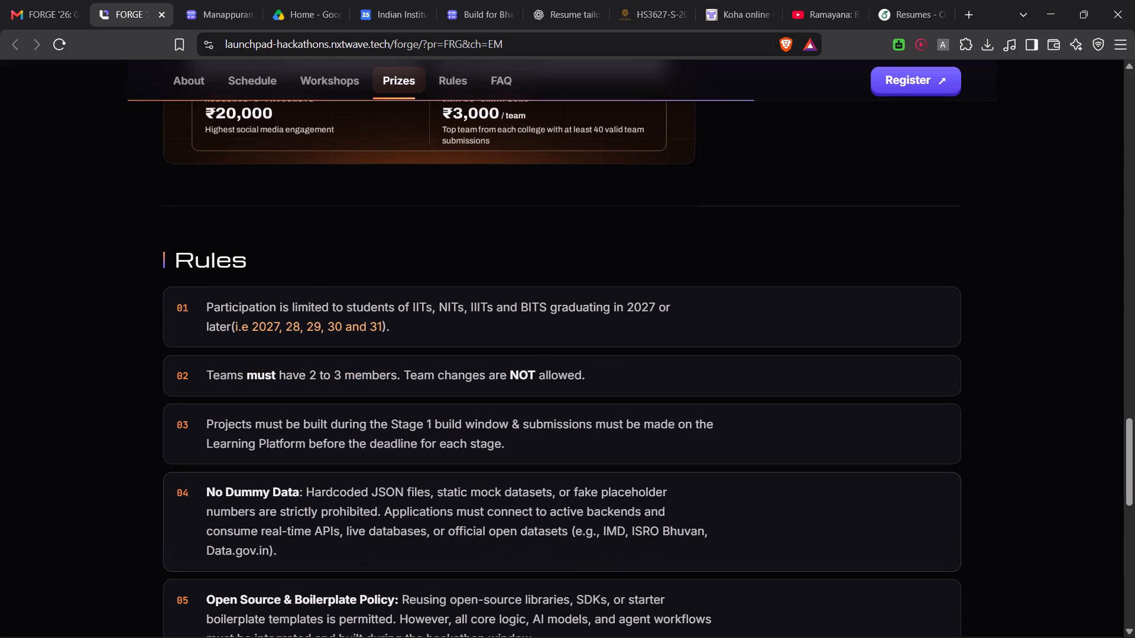